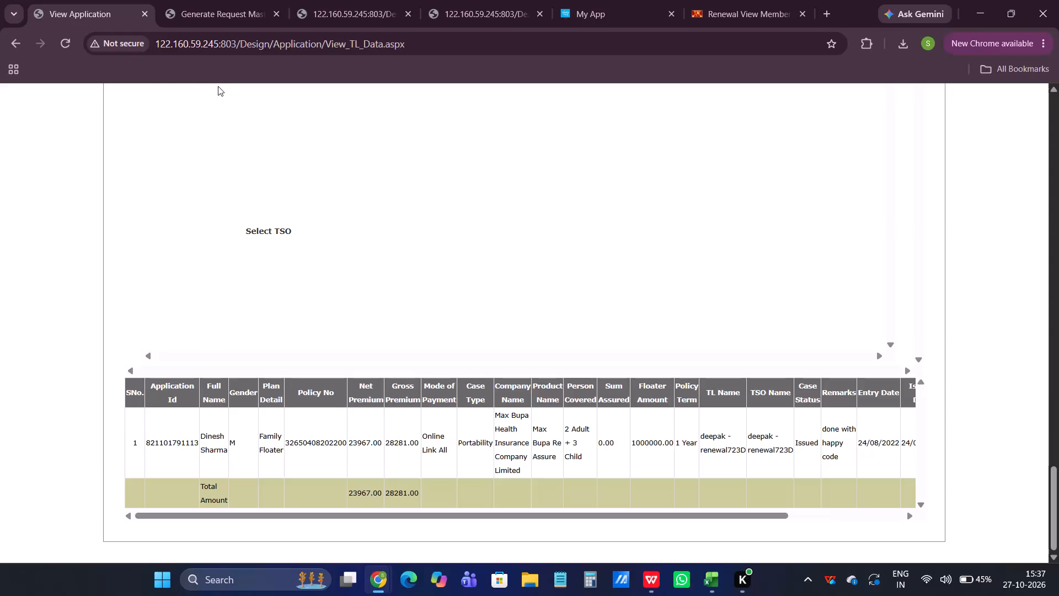
Check the row 7 Issue Date in FileName (20).xls in WPS Office and return to the View Application page in Chrome.
key("alt+Tab")
key("alt+Tab")
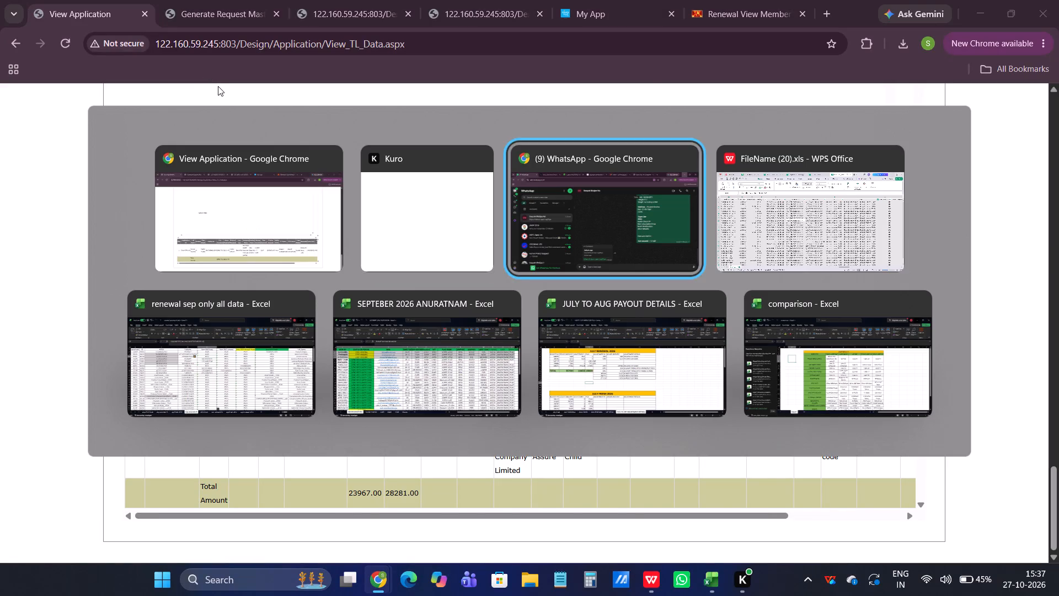
key("alt+Tab")
left_click(303, 226)
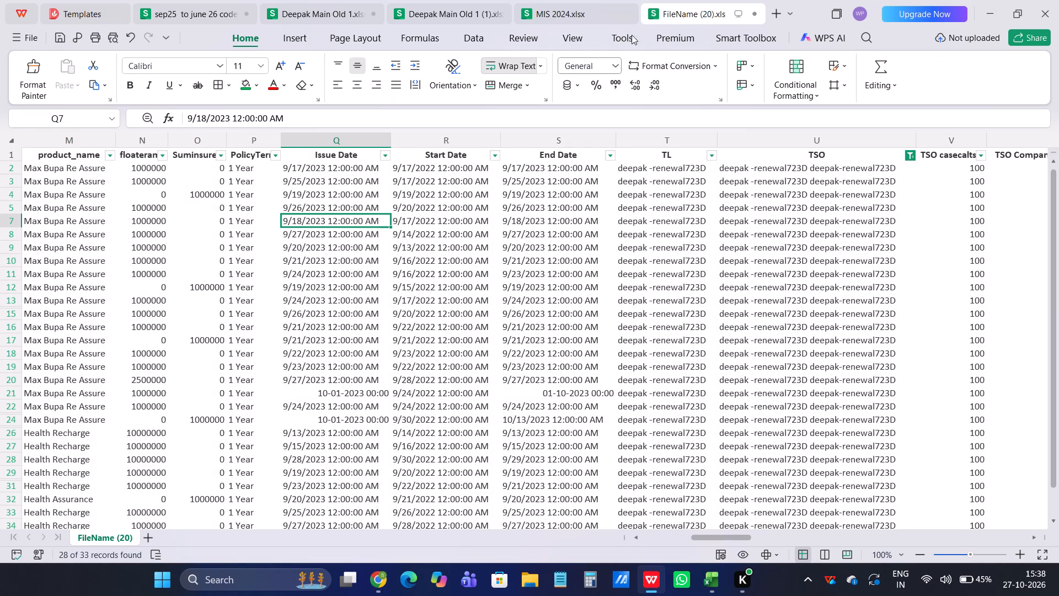
left_click(989, 23)
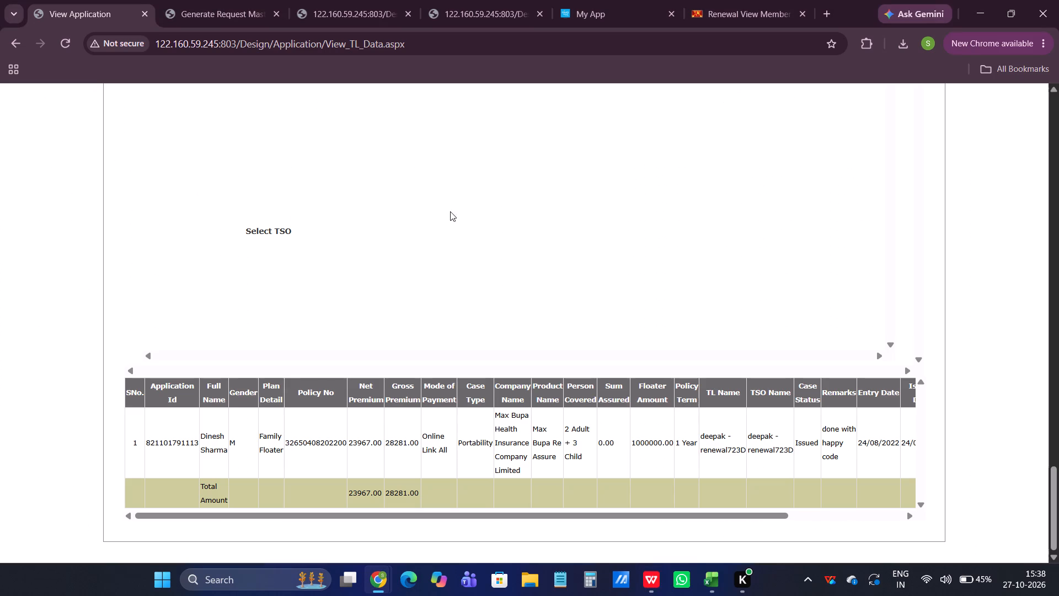
Switch to the "renewal sep only all data" workbook in Excel and inspect the "from 2022 fresh" lookup cells in the upper rows of "sep renewal 24".
key("alt+Tab")
key("alt+Tab")
key("alt+Tab")
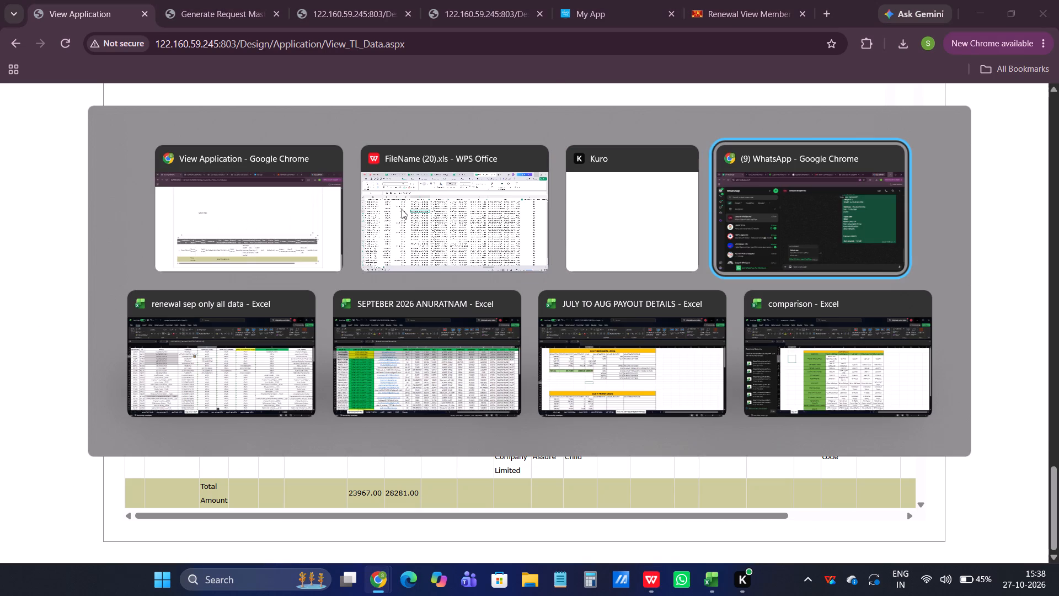
key("alt+Tab")
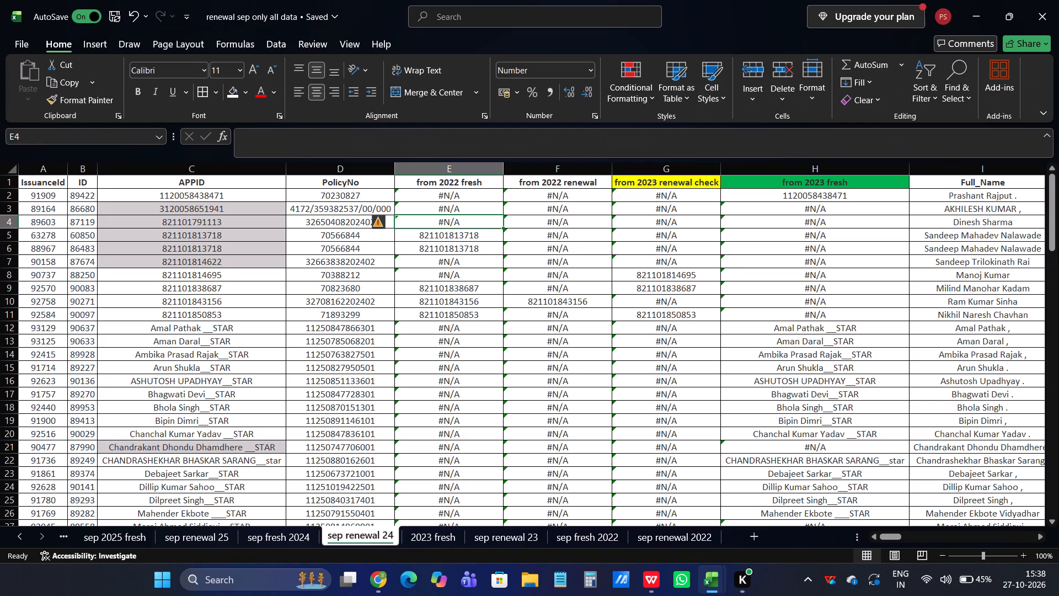
left_click(450, 241)
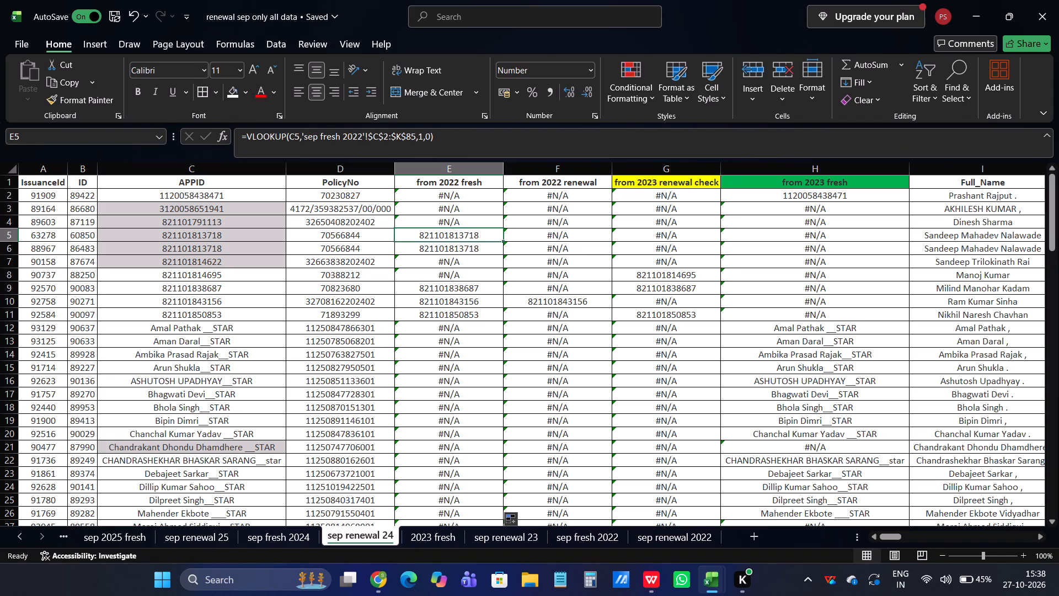
left_click(450, 252)
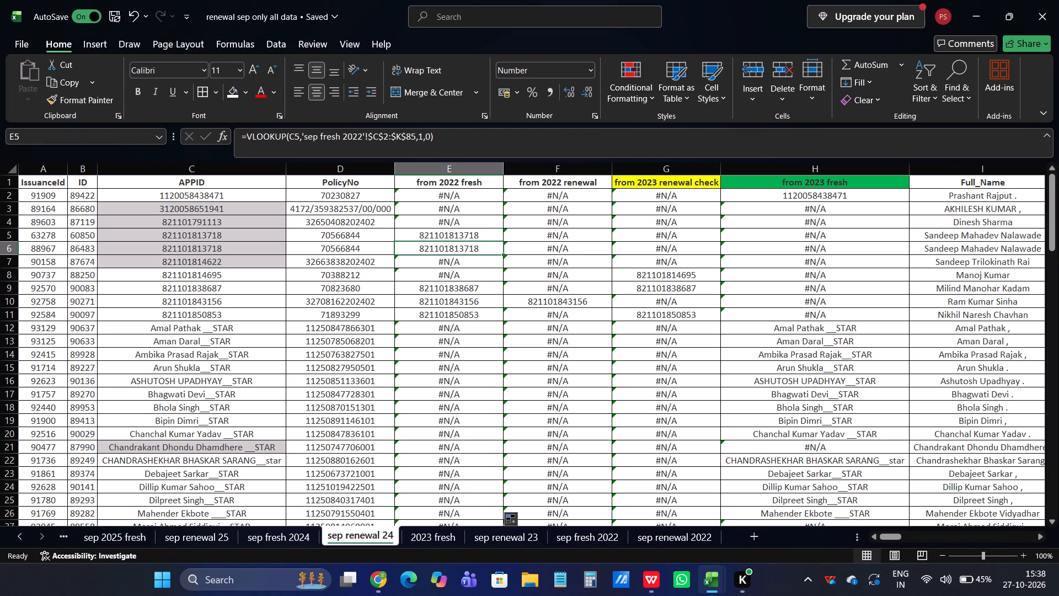
left_click(440, 290)
left_click(442, 315)
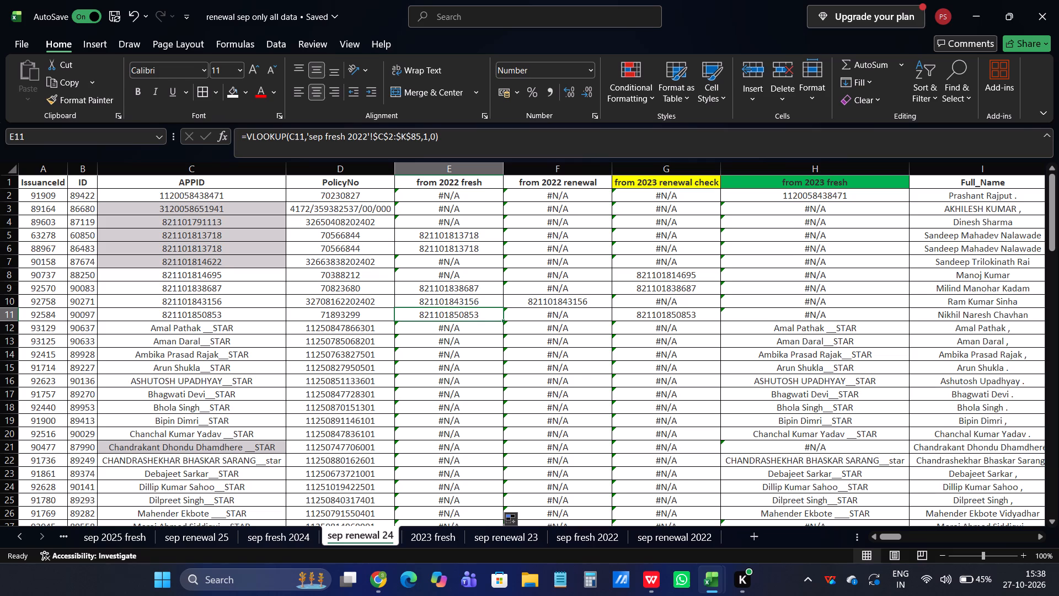
left_click(486, 300)
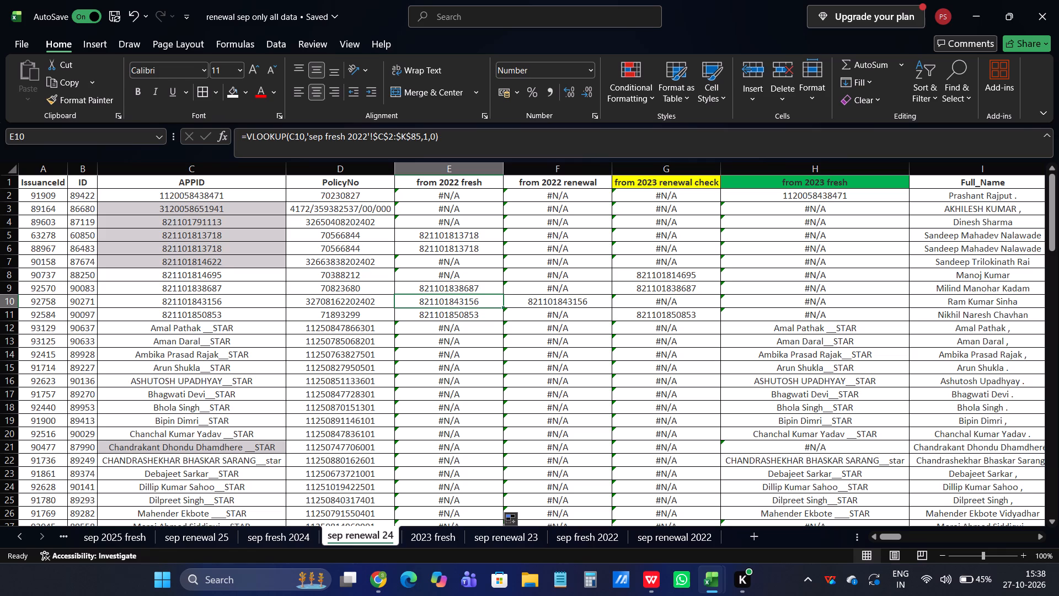
Examine the "from 2022 fresh" lookup results against the other lookup columns through all rows of the "sep renewal 24" sheet.
scroll(496, 301, "down", 8)
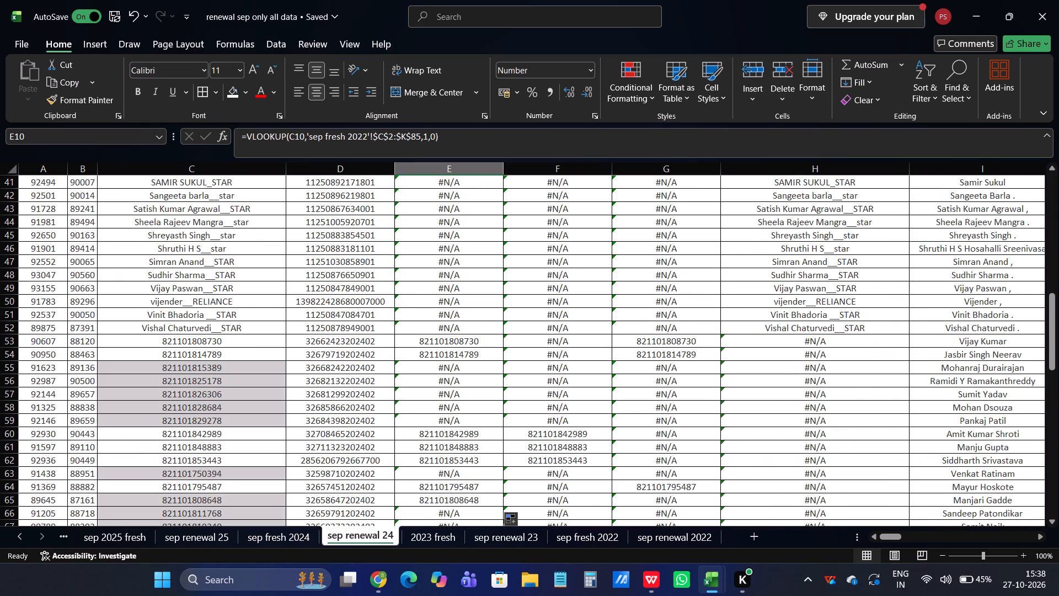
scroll(496, 301, "down", 1)
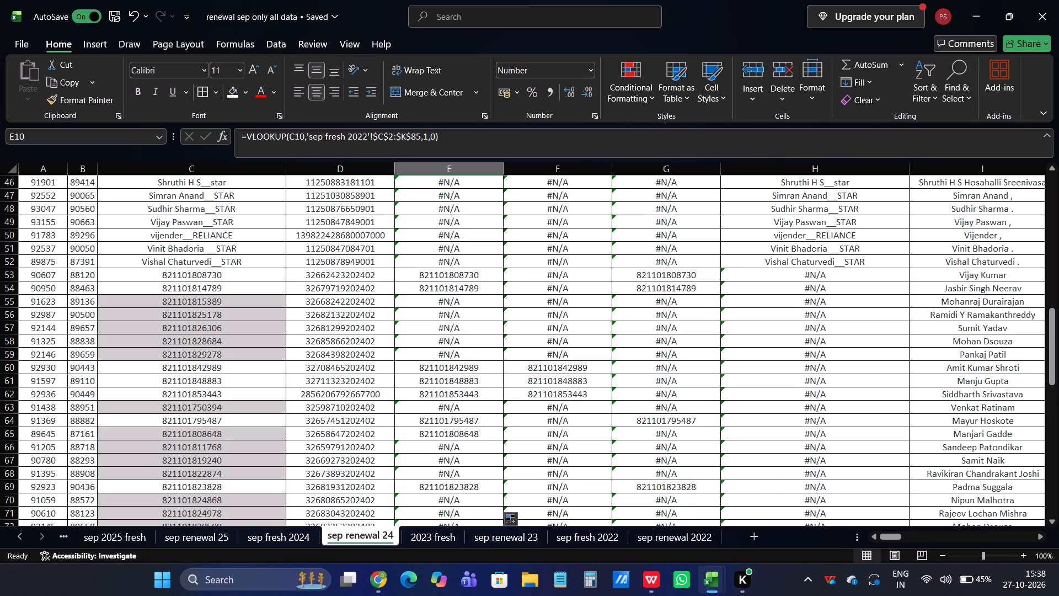
scroll(431, 273, "down", 1)
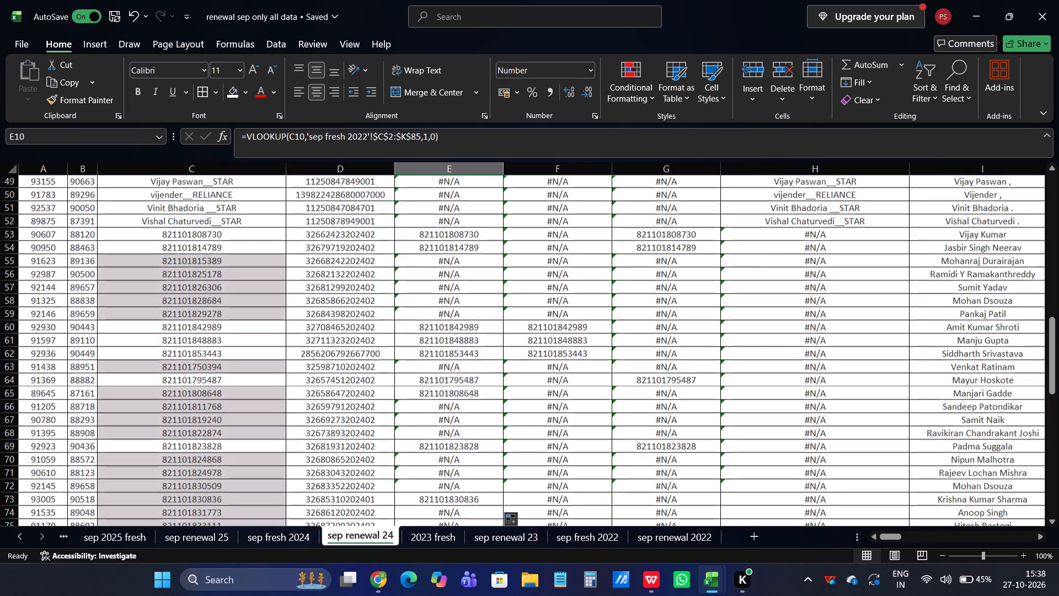
scroll(431, 273, "down", 1)
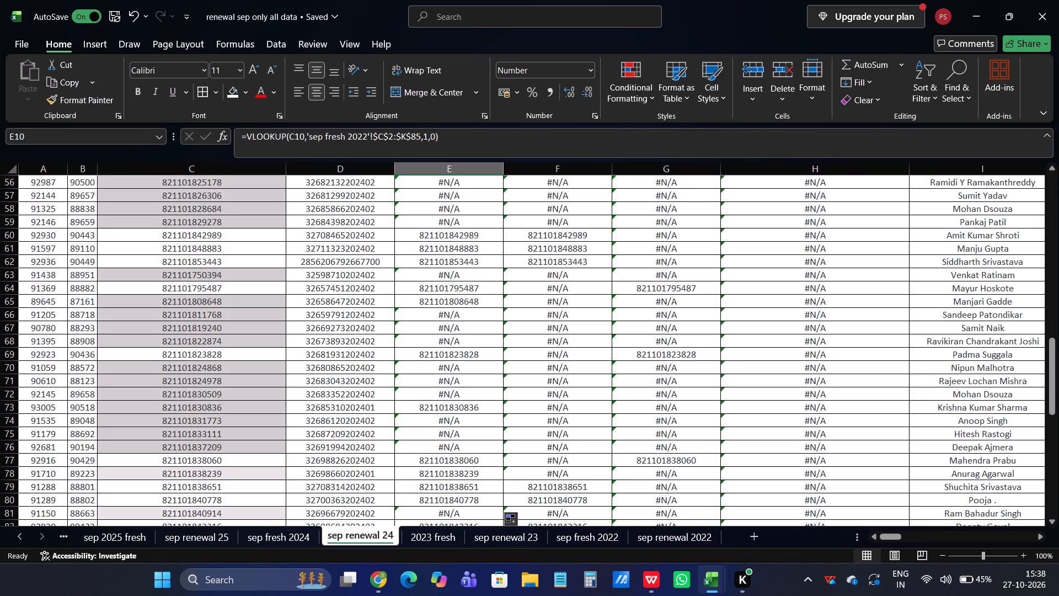
scroll(431, 273, "down", 2)
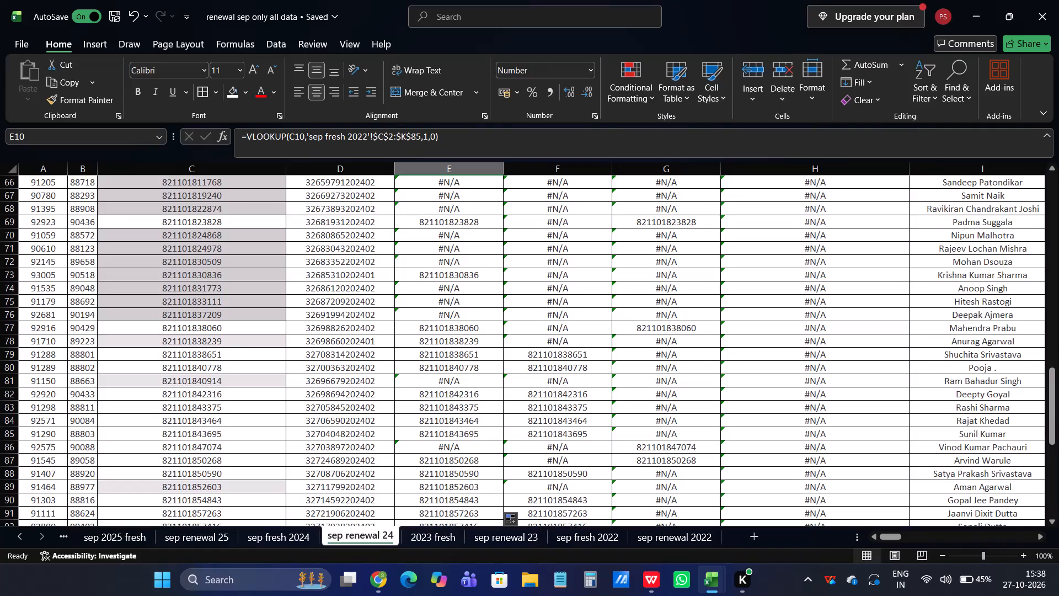
scroll(431, 273, "down", 1)
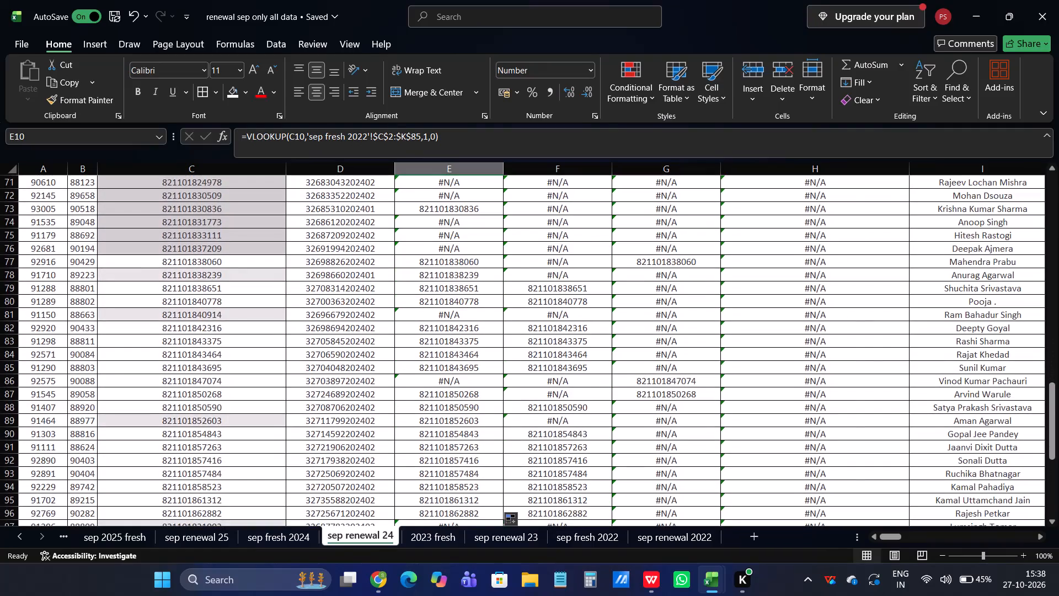
scroll(431, 273, "down", 3)
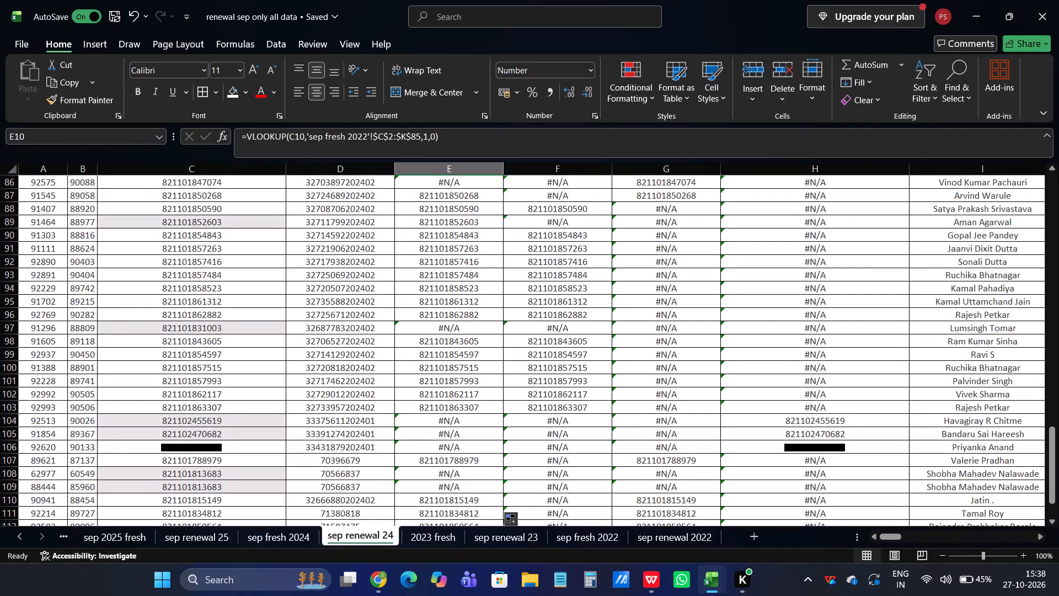
scroll(431, 273, "down", 2)
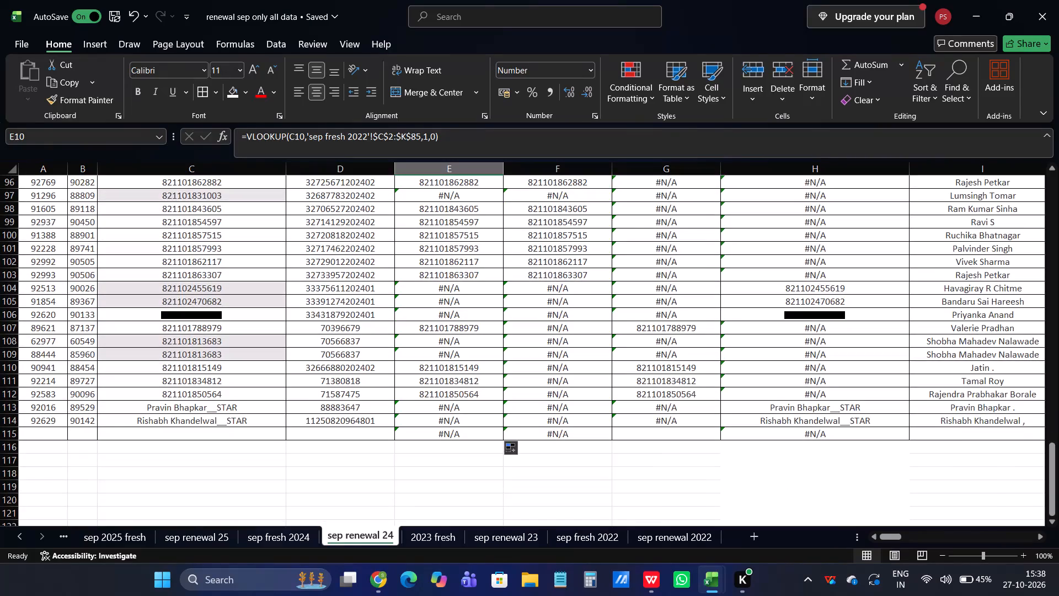
scroll(431, 273, "up", 16)
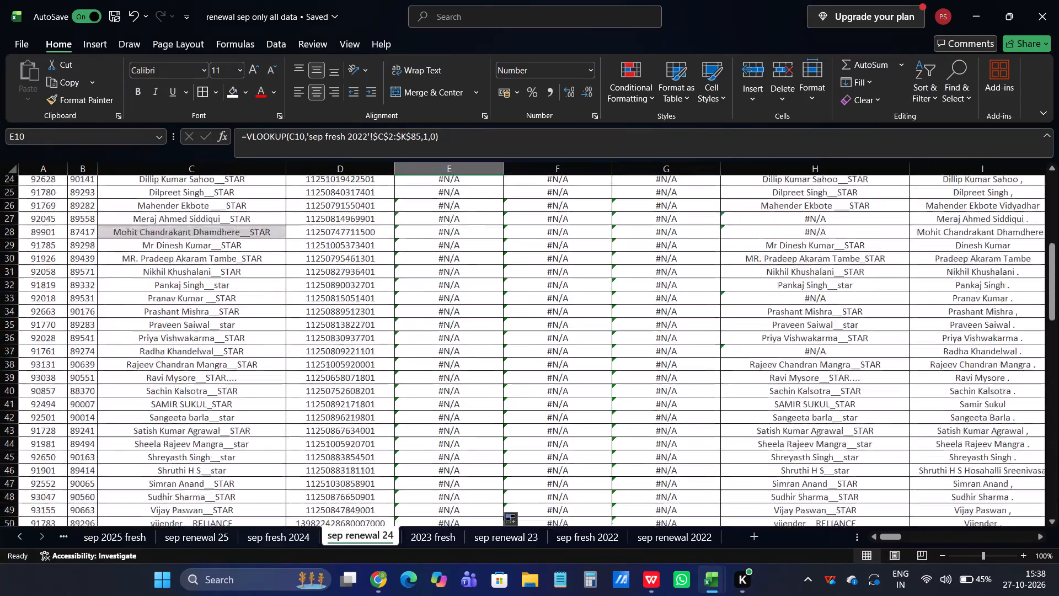
scroll(431, 273, "down", 10)
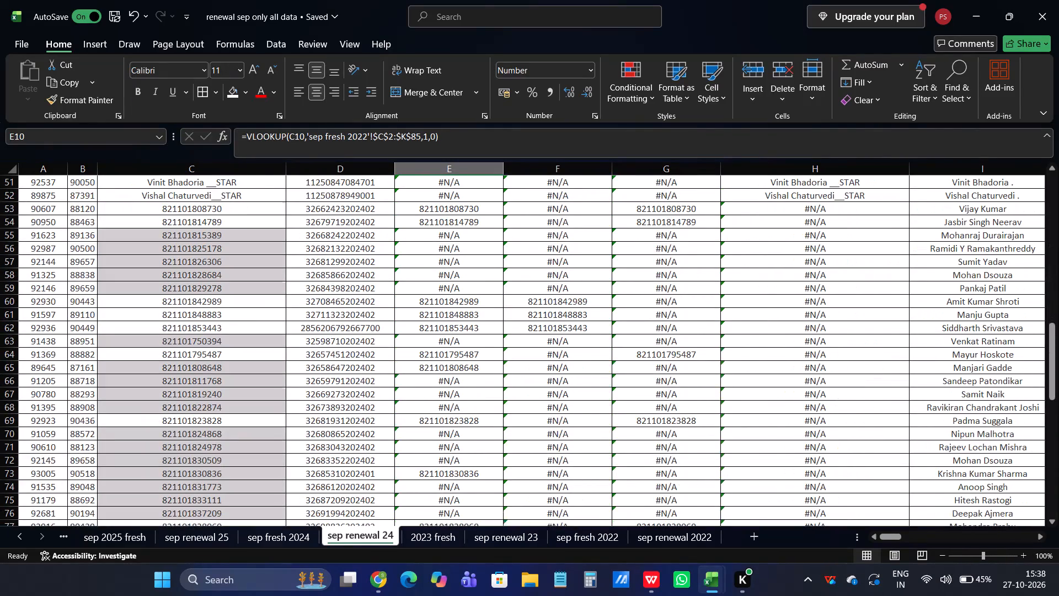
scroll(431, 273, "down", 4)
scroll(431, 273, "up", 20)
scroll(431, 273, "up", 6)
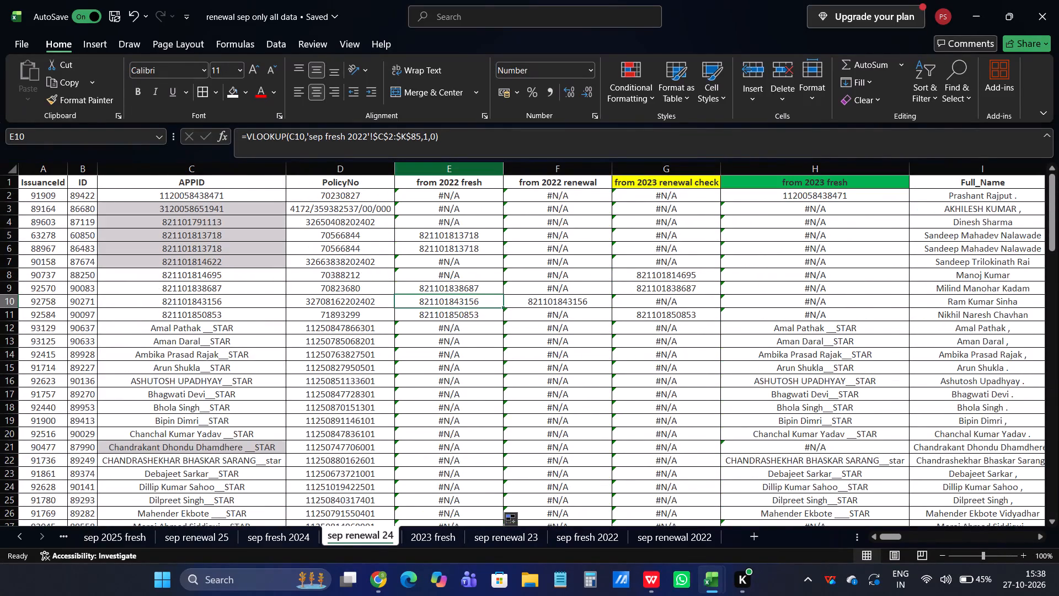
Delete the "from 2022 fresh" column from the "sep renewal 24" sheet.
right_click(426, 168)
left_click(465, 328)
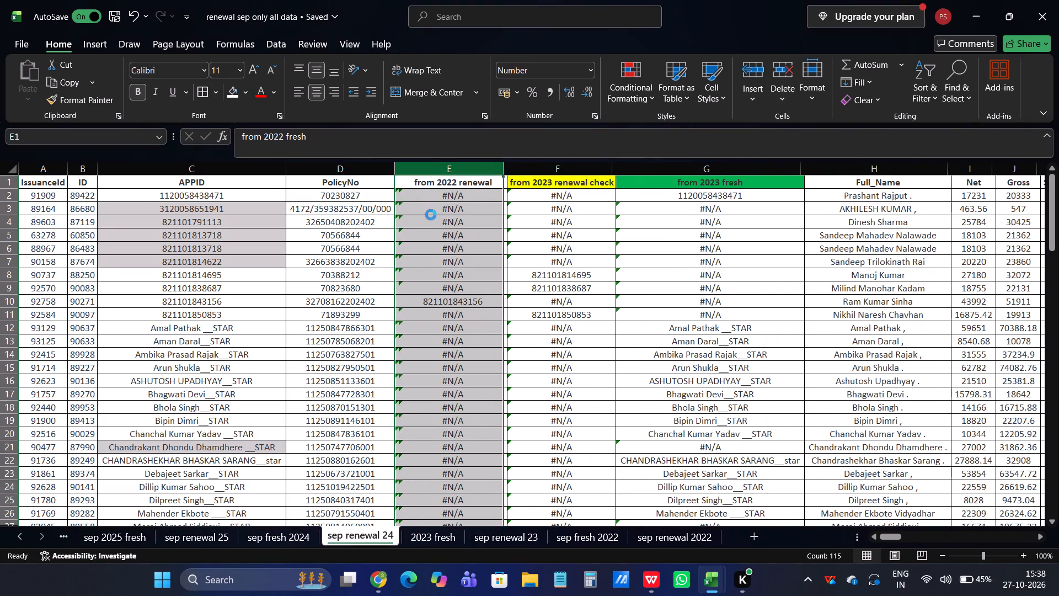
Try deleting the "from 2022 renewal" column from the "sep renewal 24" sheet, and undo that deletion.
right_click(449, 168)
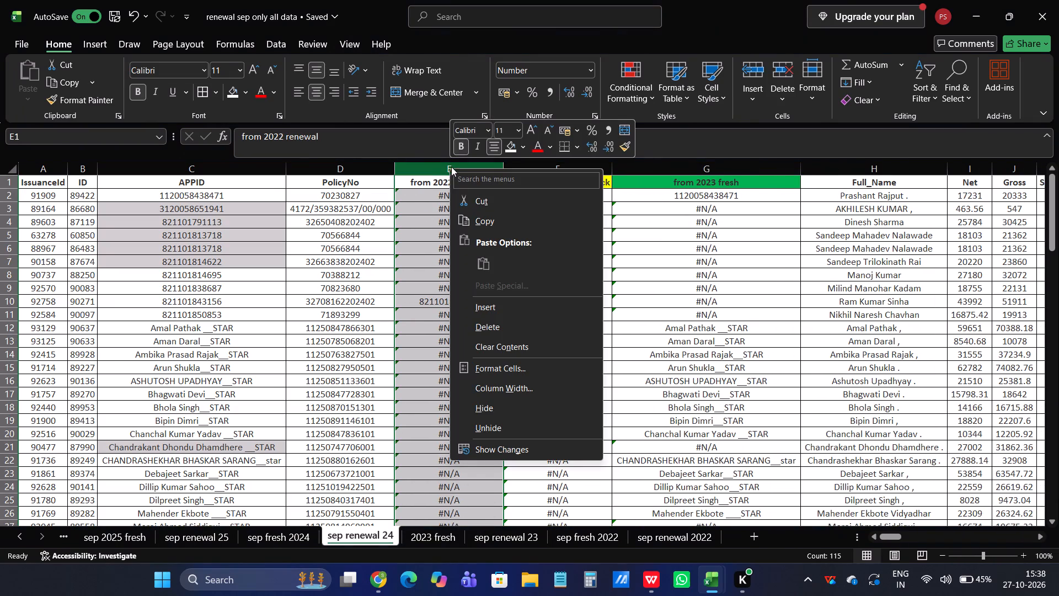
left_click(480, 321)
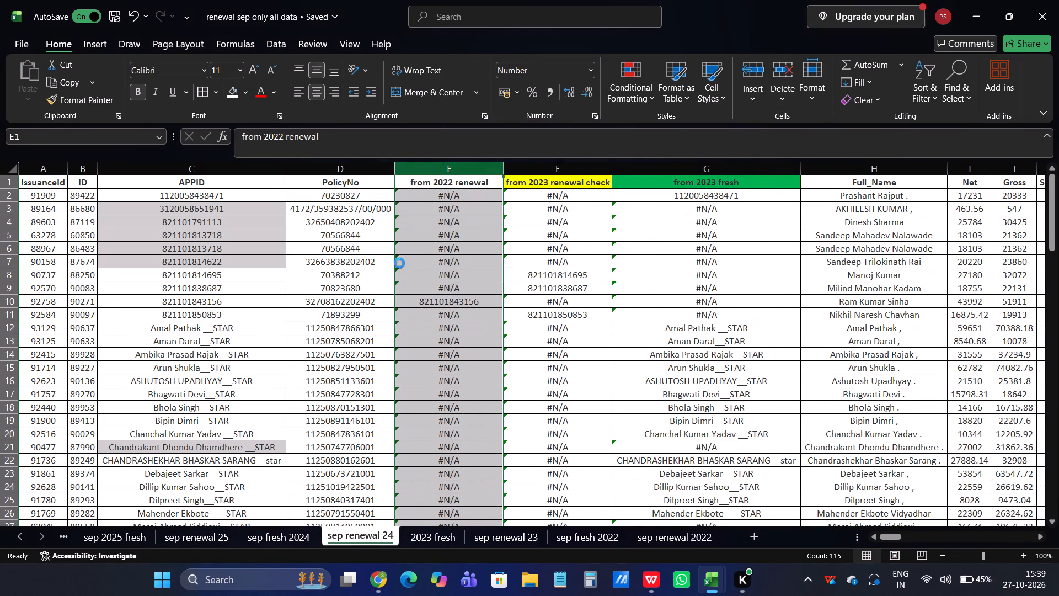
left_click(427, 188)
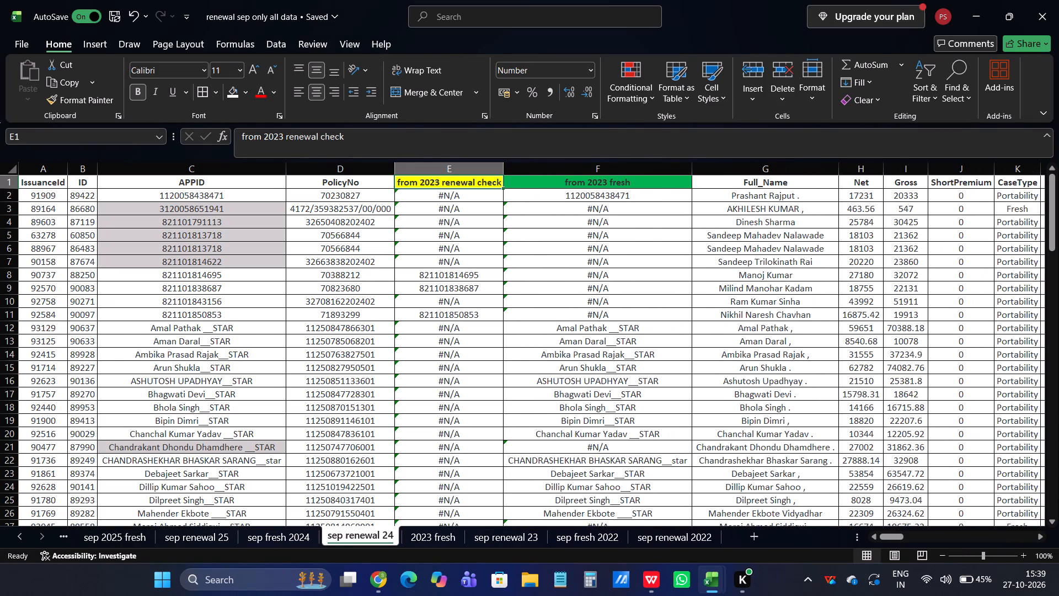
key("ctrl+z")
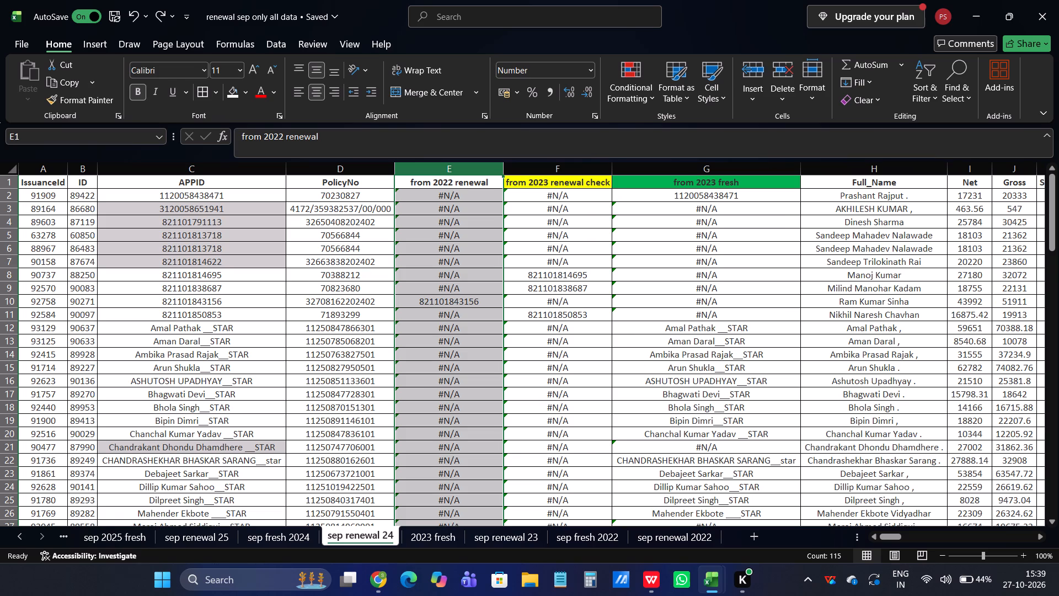
Examine the "from 2022 renewal" lookup results through all rows of the "sep renewal 24" sheet.
scroll(349, 323, "down", 8)
scroll(429, 312, "down", 1)
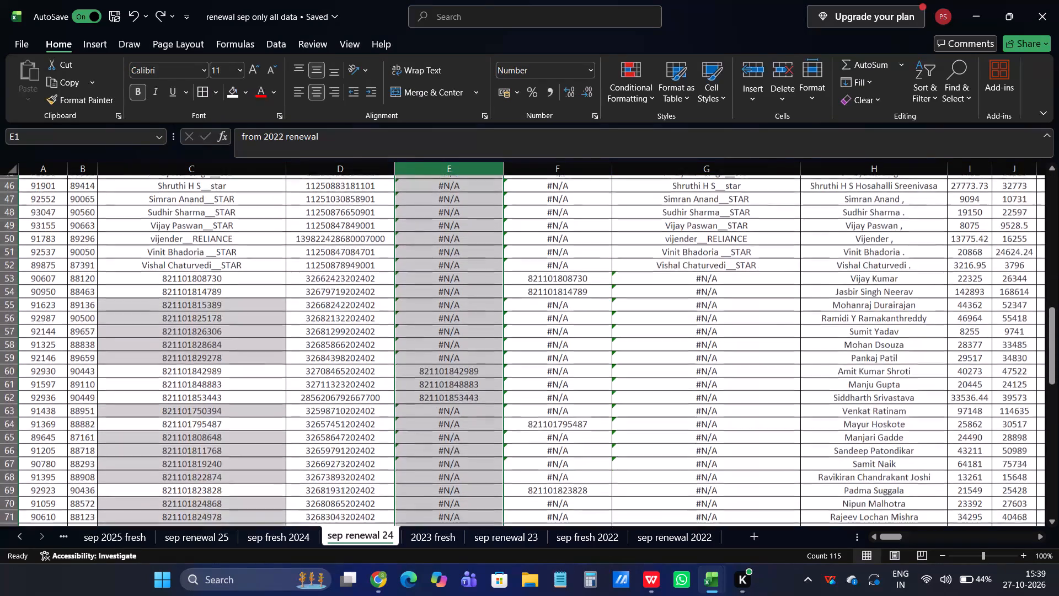
scroll(429, 312, "down", 1)
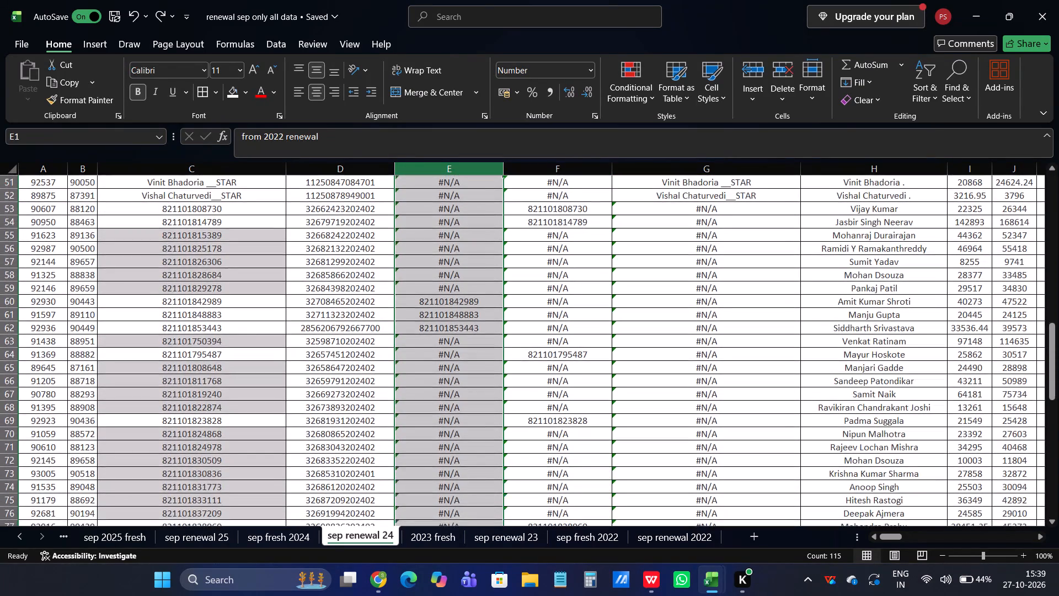
scroll(429, 312, "down", 3)
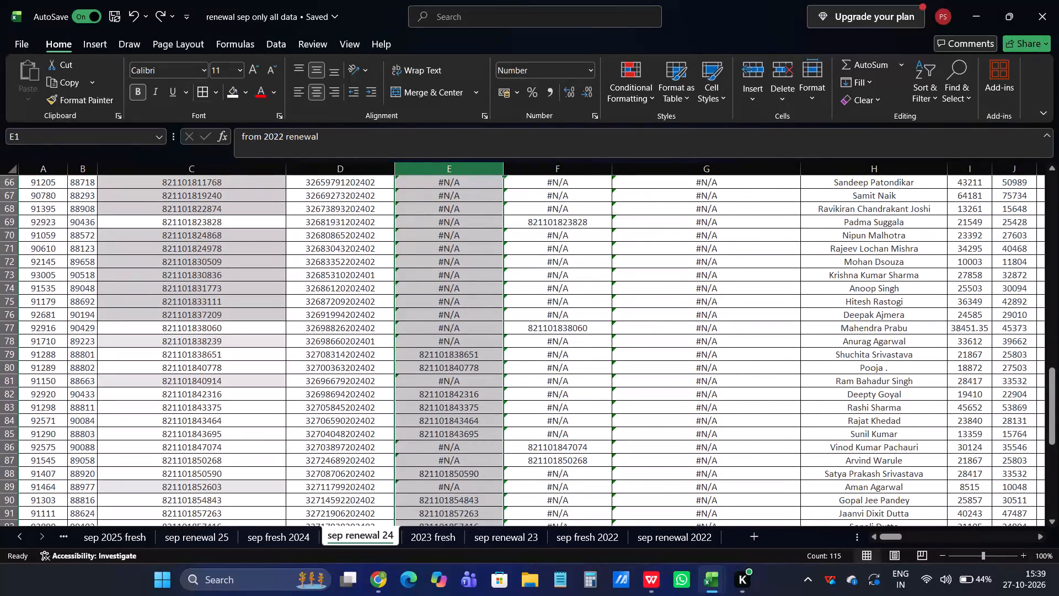
scroll(429, 312, "down", 1)
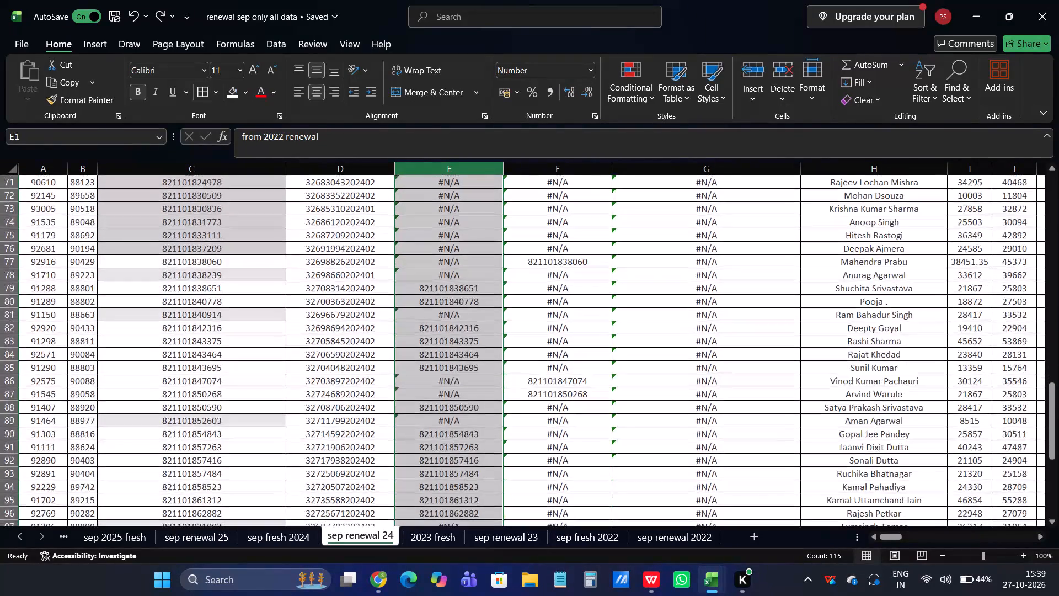
scroll(429, 312, "down", 2)
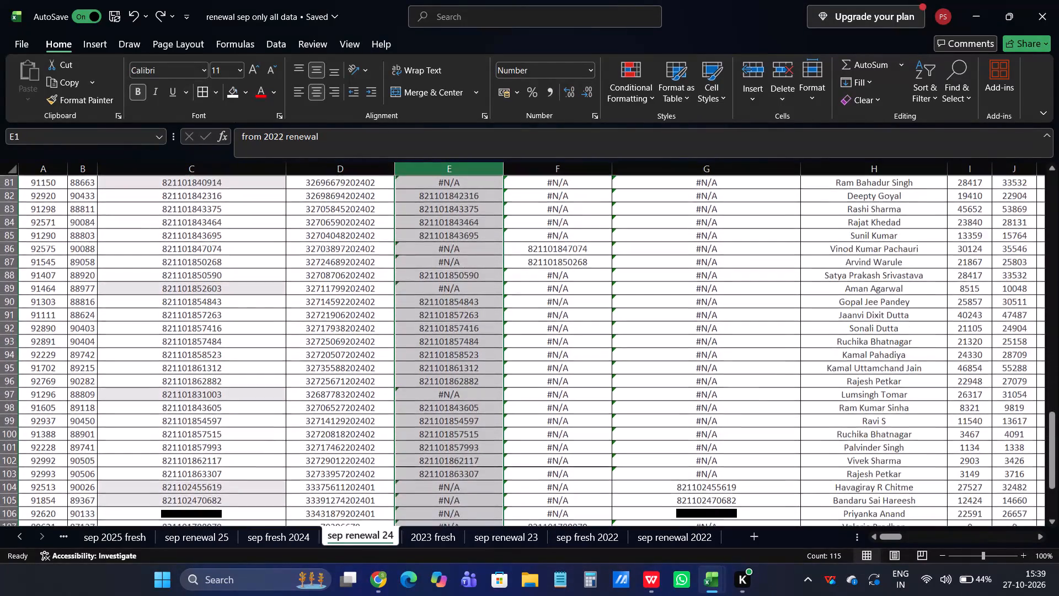
scroll(429, 312, "down", 2)
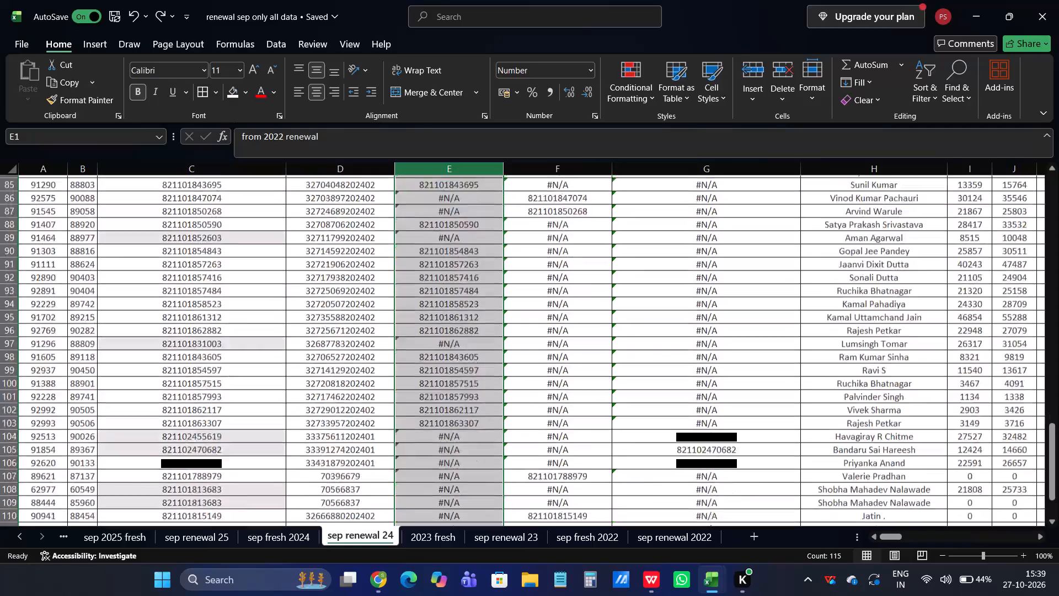
scroll(429, 312, "down", 1)
scroll(429, 312, "up", 20)
scroll(429, 312, "up", 12)
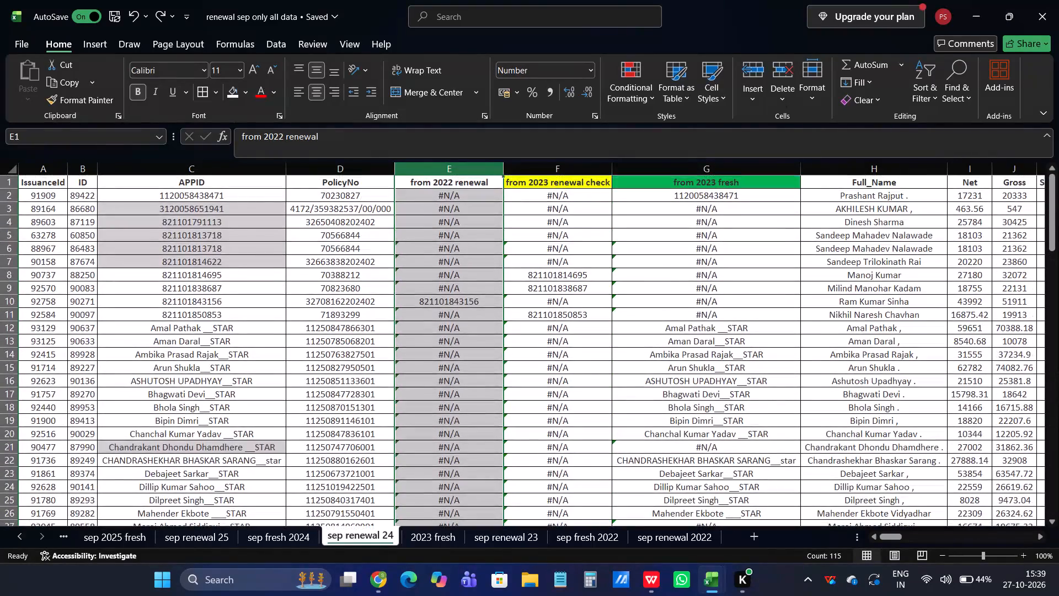
left_click(341, 243)
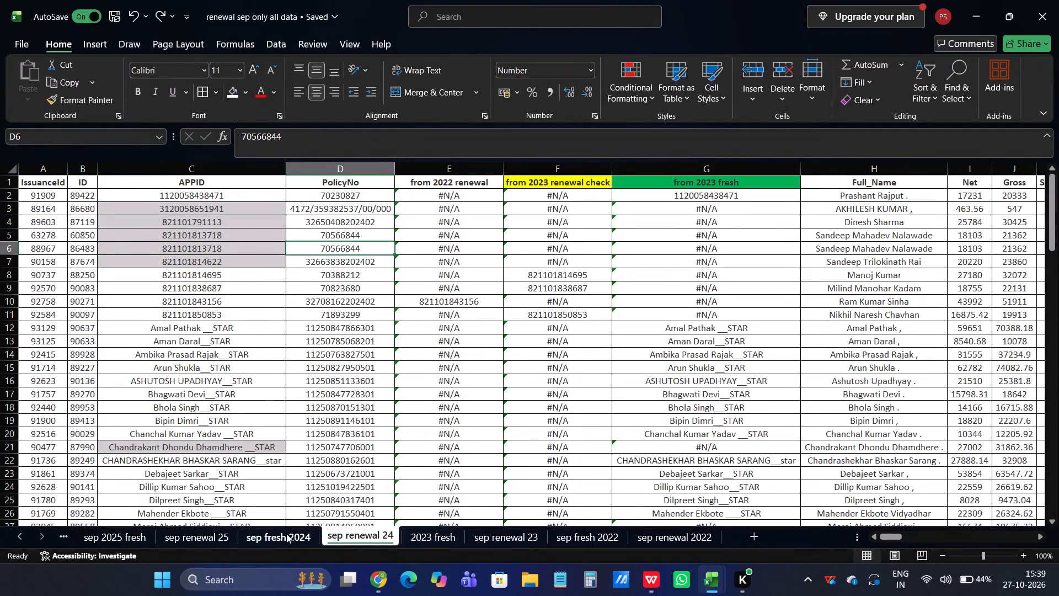
Copy the shaded bold APPID in cell C9 of the "sep renewal 25" sheet and find all its occurrences within that sheet.
left_click(220, 535)
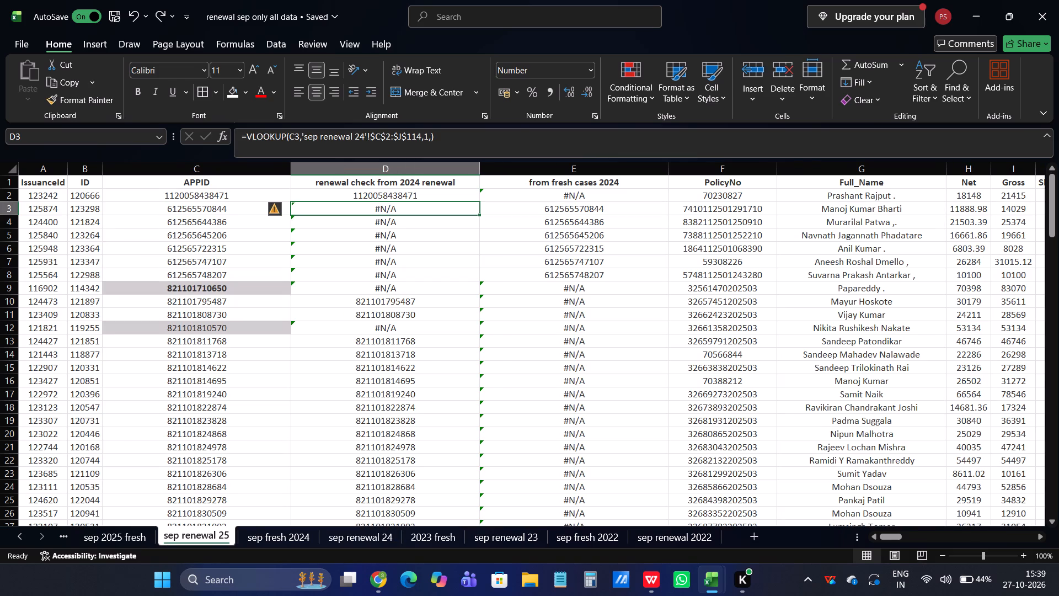
left_click(274, 284)
key("ctrl+c")
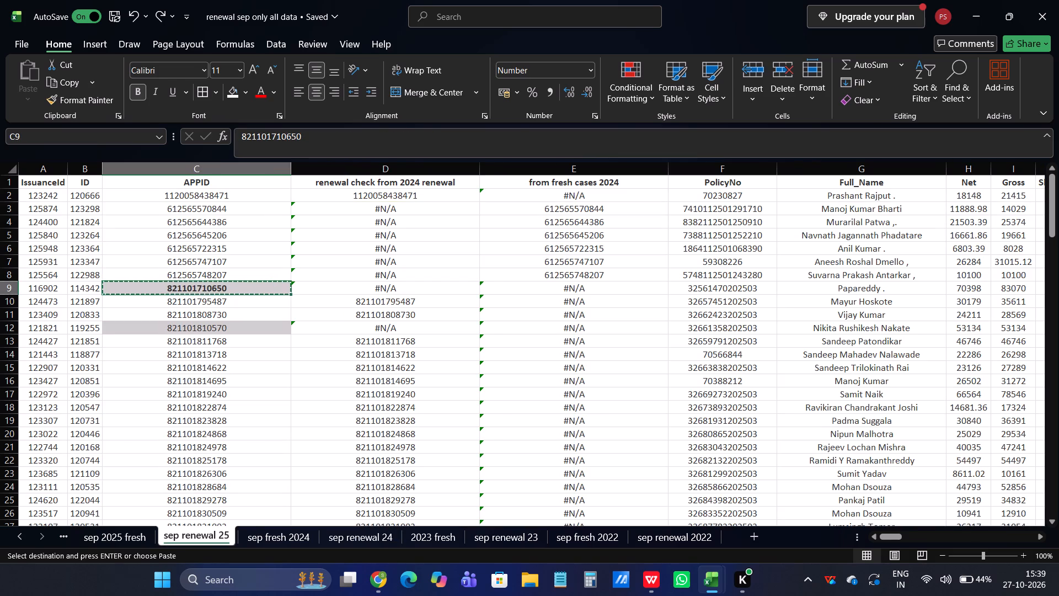
key("ctrl+f")
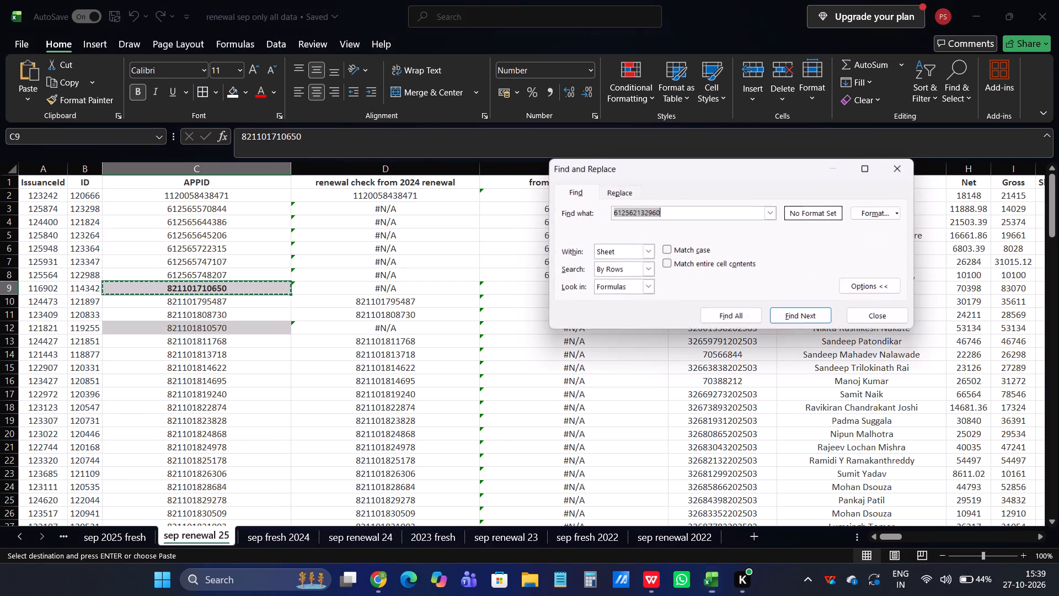
key("ctrl+v")
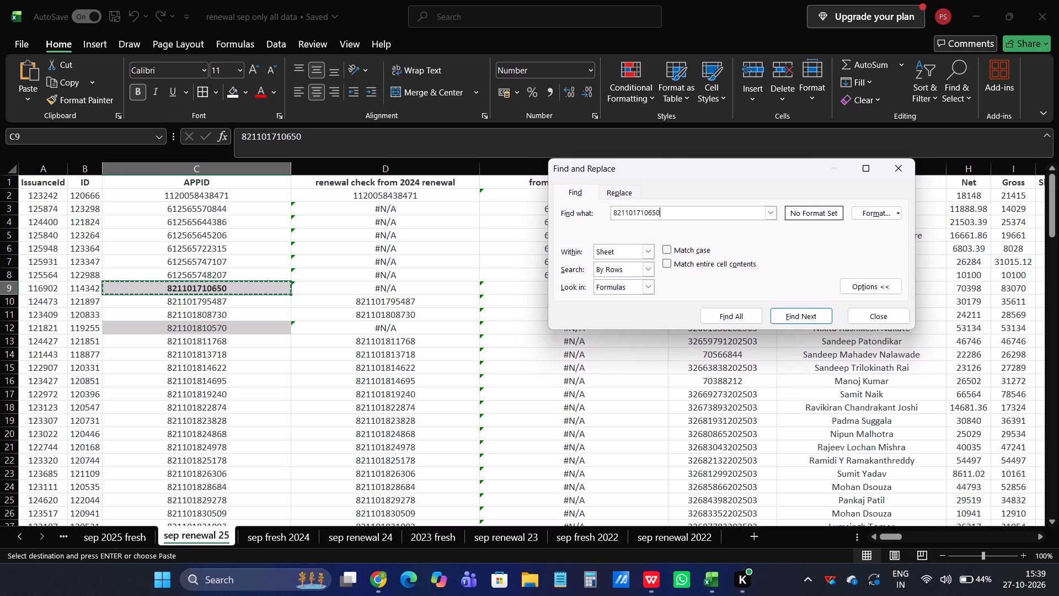
left_click(713, 316)
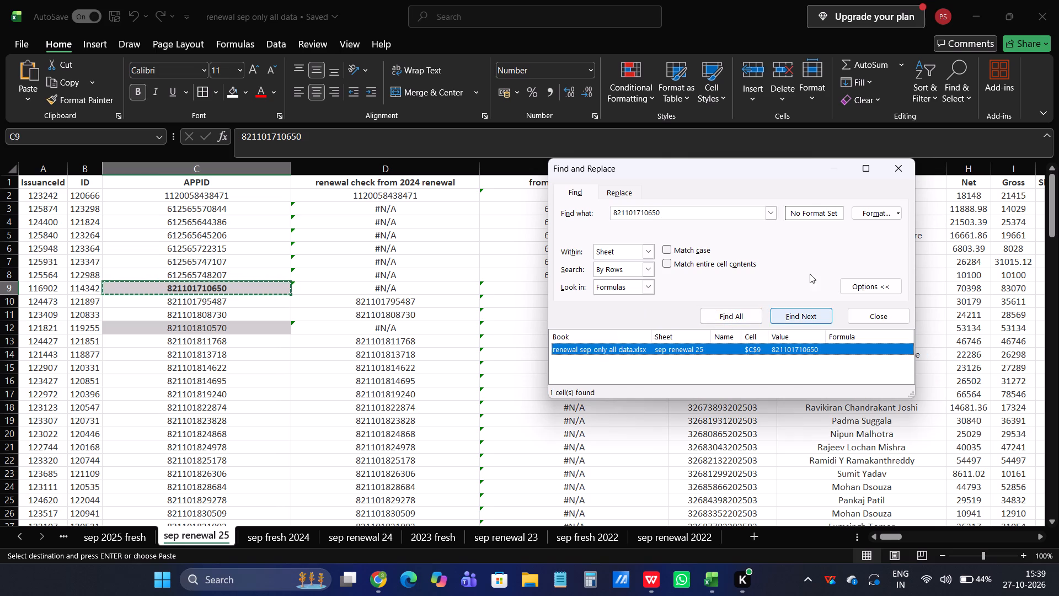
Search the "sep renewal 24" sheet for all occurrences of the copied APPID from cell C9 of "sep renewal 25".
left_click(895, 167)
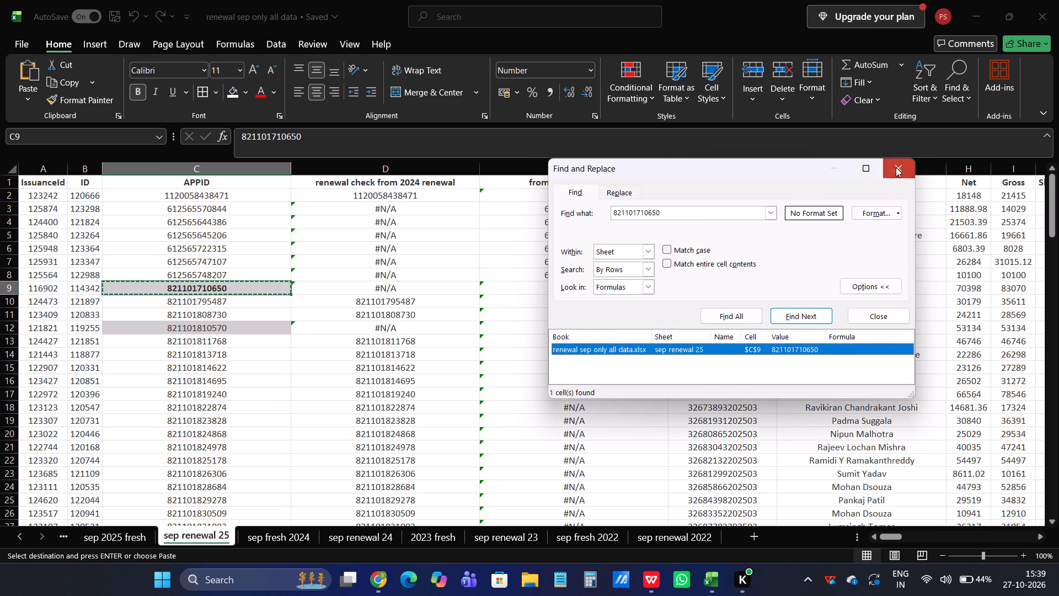
left_click(353, 534)
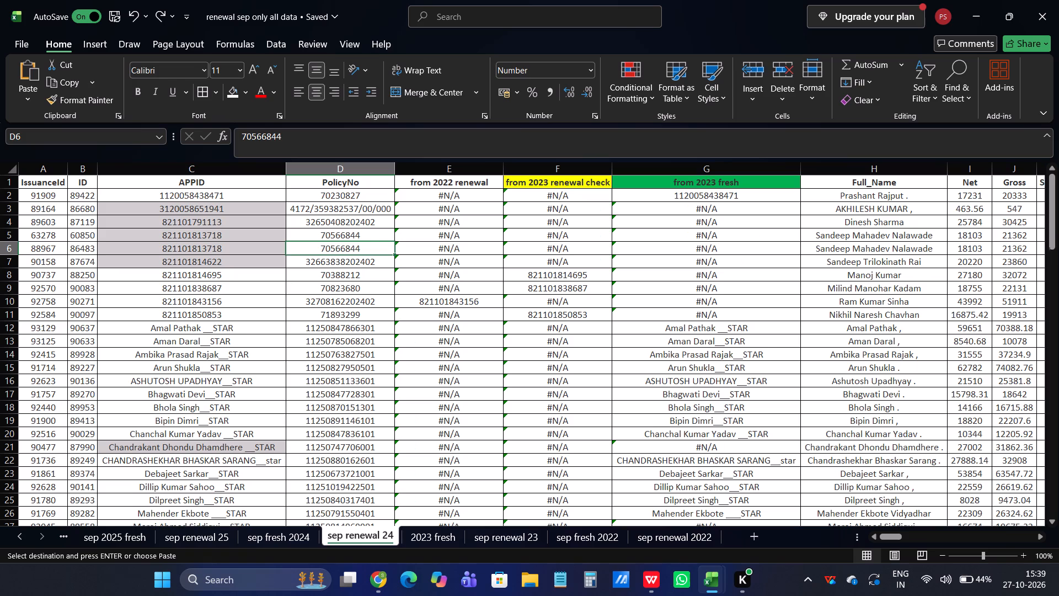
key("ctrl+shift+f")
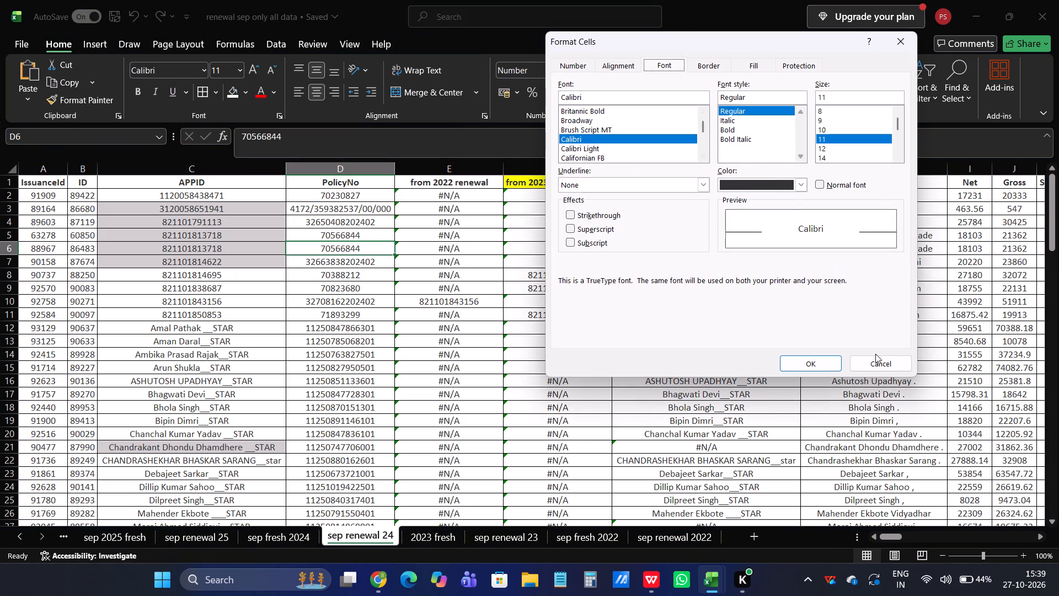
left_click(878, 365)
key("ctrl+f")
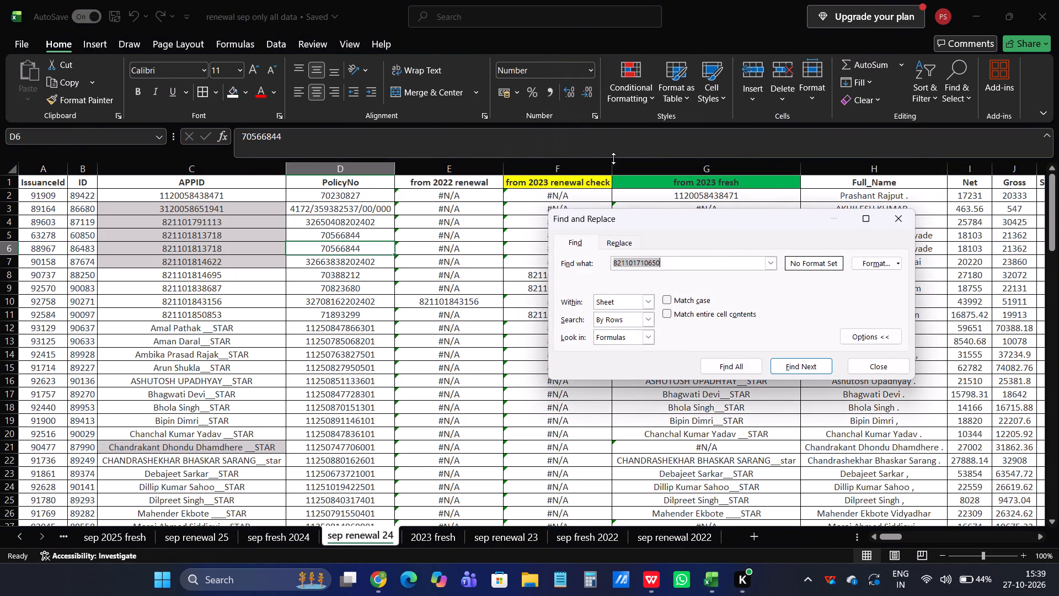
key("ctrl+v")
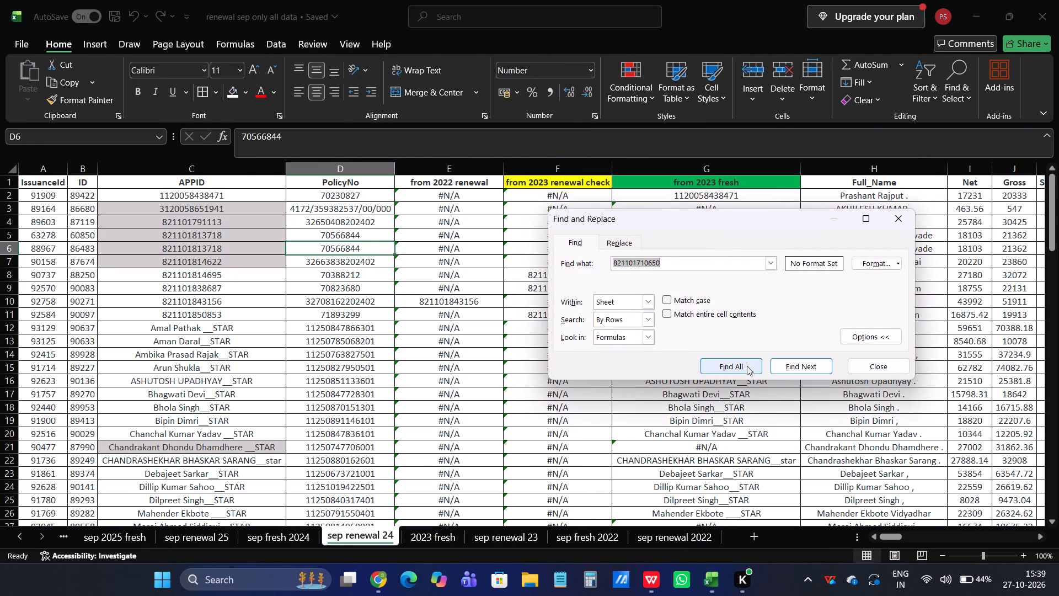
left_click(747, 366)
left_click(793, 318)
left_click(799, 321)
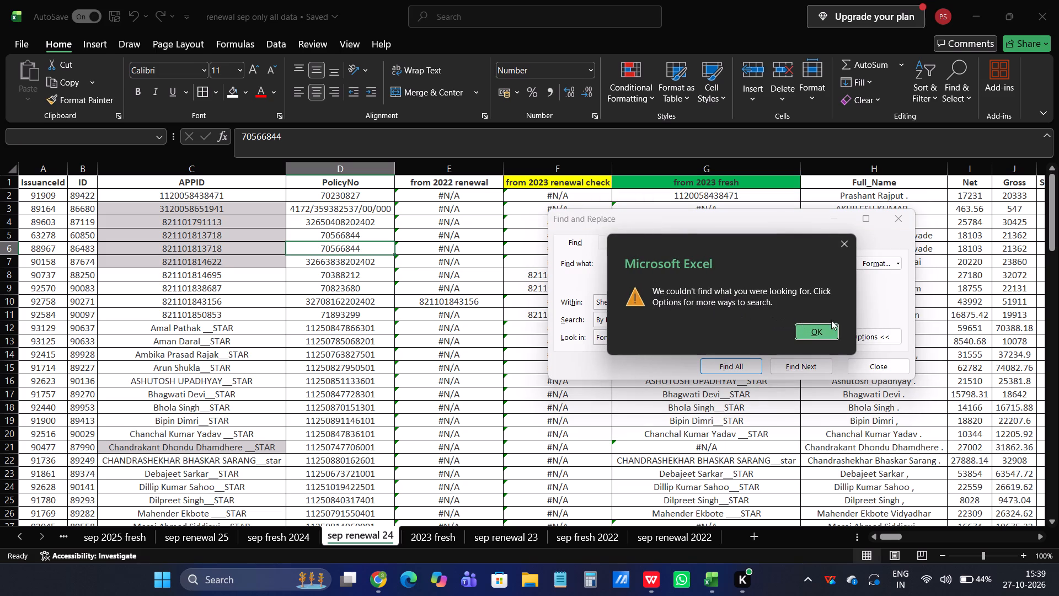
left_click(827, 334)
left_click(894, 220)
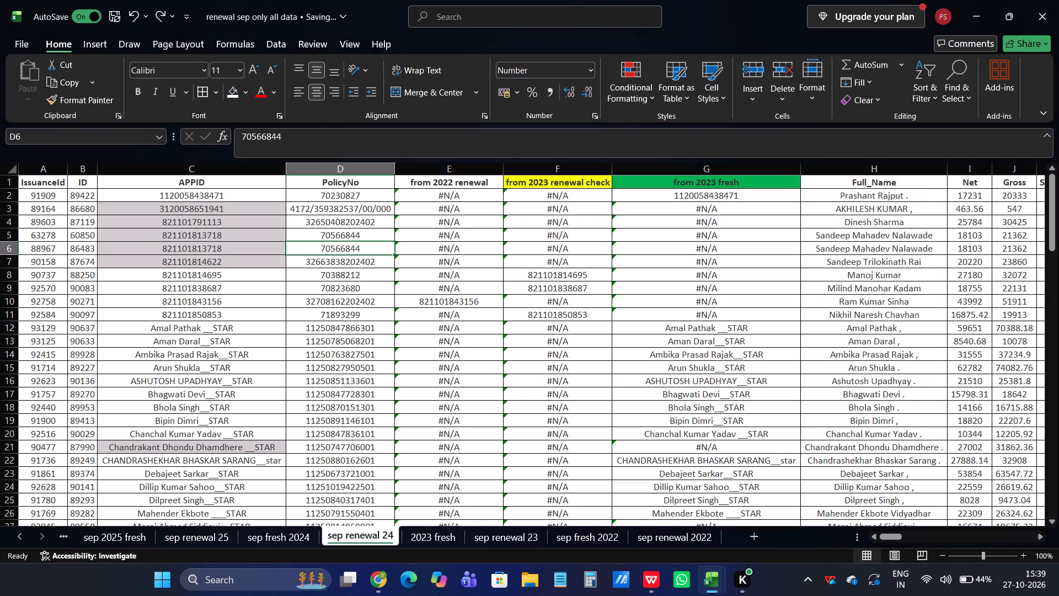
Search the "sep fresh 2024" sheet for all occurrences of the same copied APPID.
left_click(300, 529)
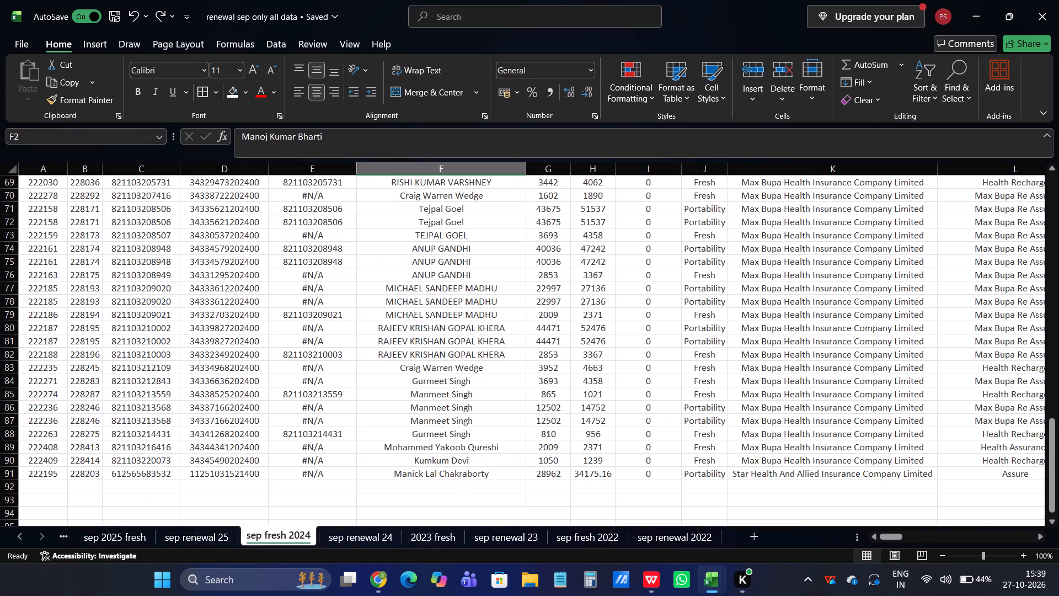
left_click(411, 297)
key("ctrl+f")
key("ctrl+v")
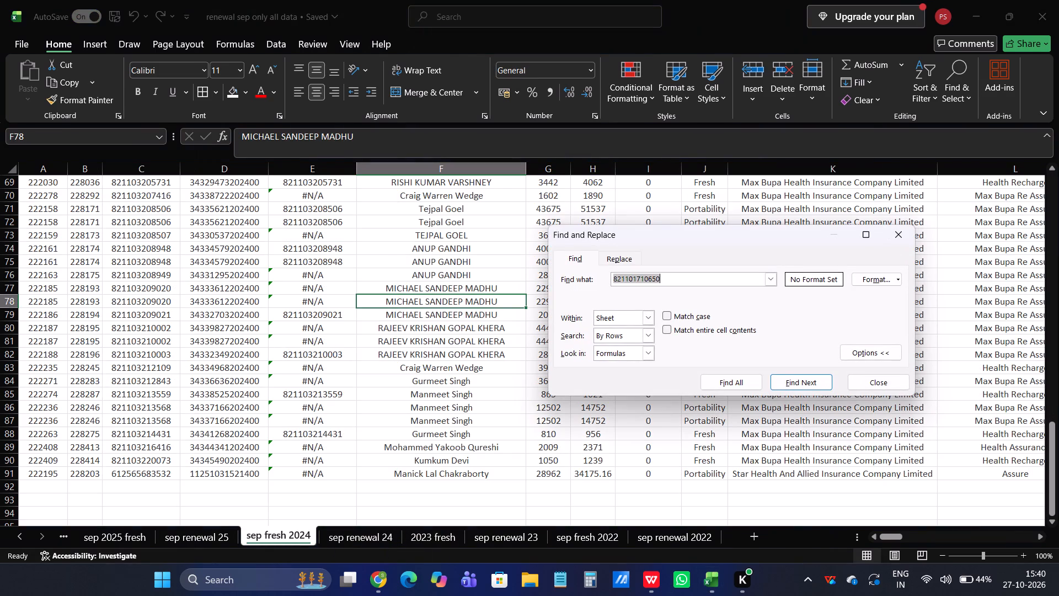
left_click(736, 384)
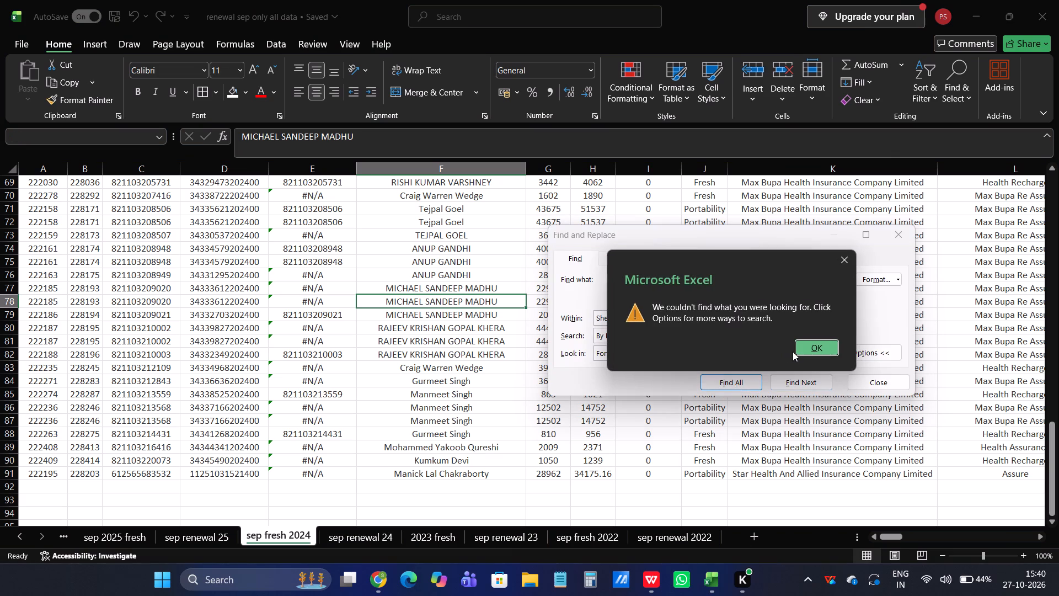
left_click(797, 351)
left_click(886, 234)
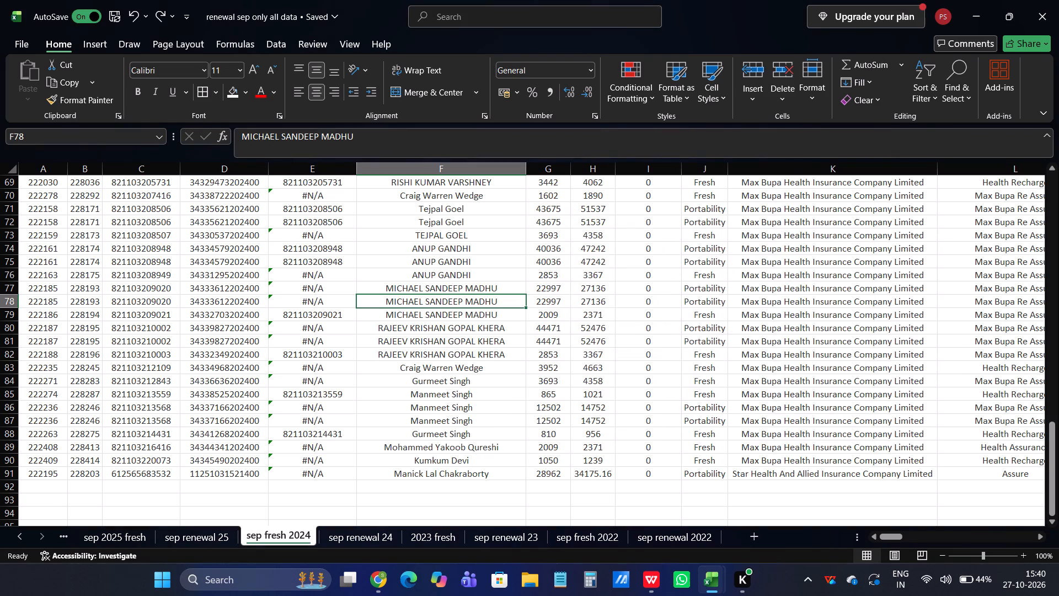
Search the "2023 fresh" sheet for all occurrences of the same copied APPID.
left_click(416, 530)
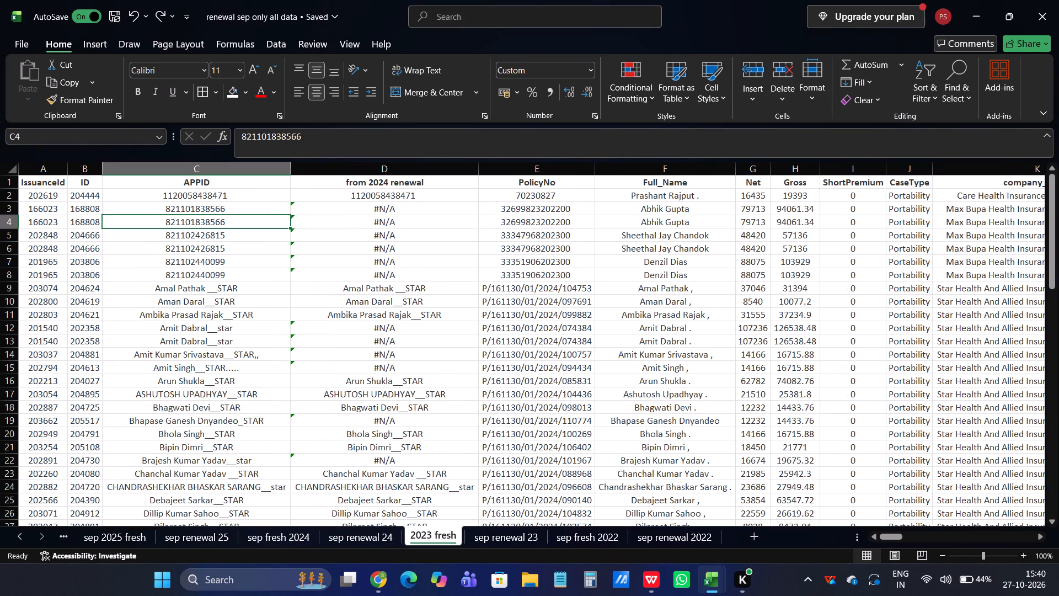
key("ctrl+f")
key("ctrl+v")
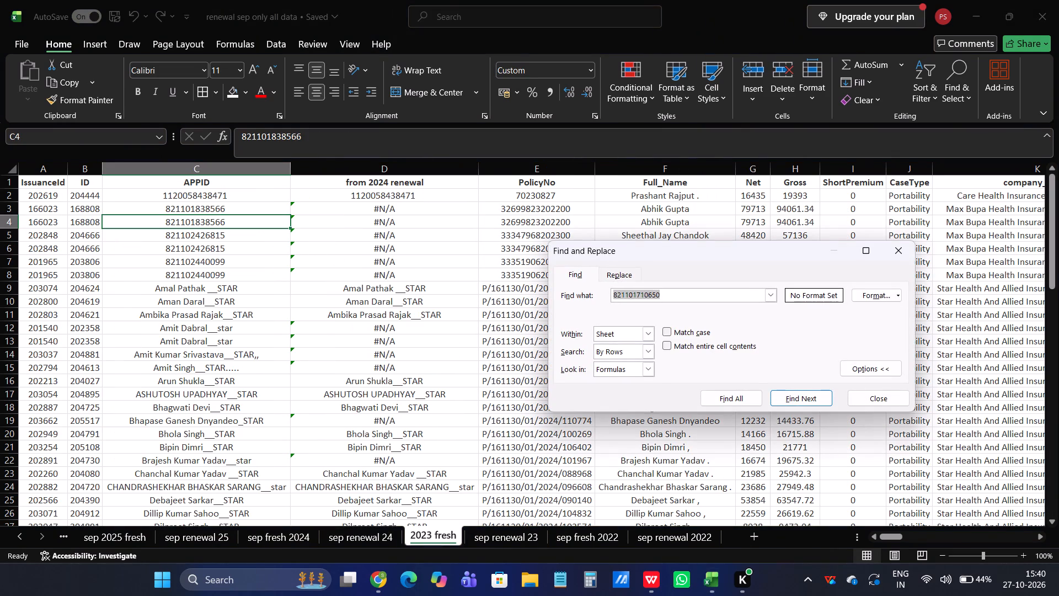
left_click(757, 403)
left_click(814, 359)
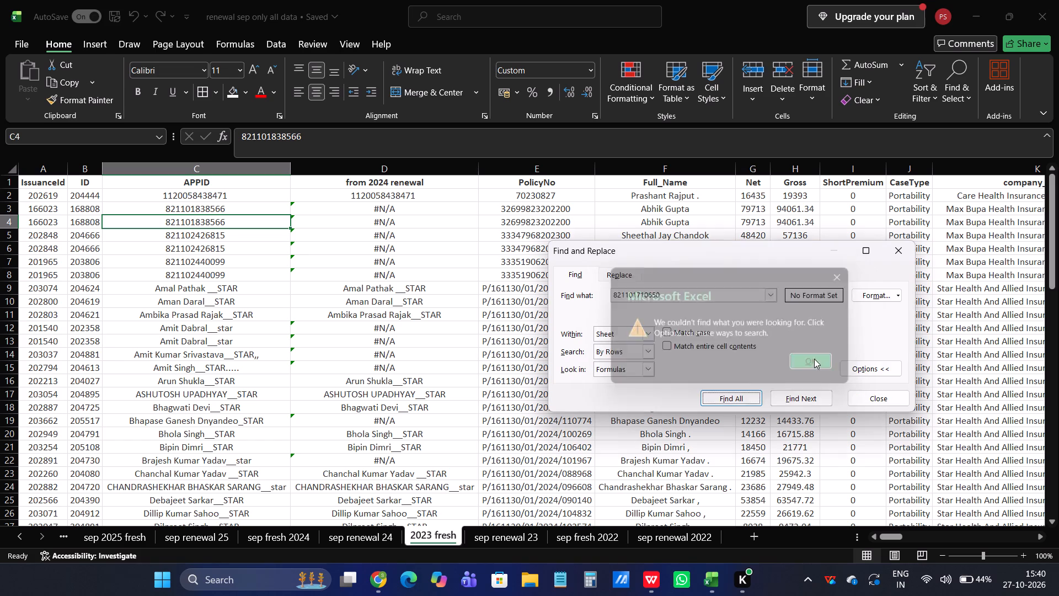
Search the "sep renewal 23" sheet for all occurrences of the same APPID, and end the search.
left_click(526, 539)
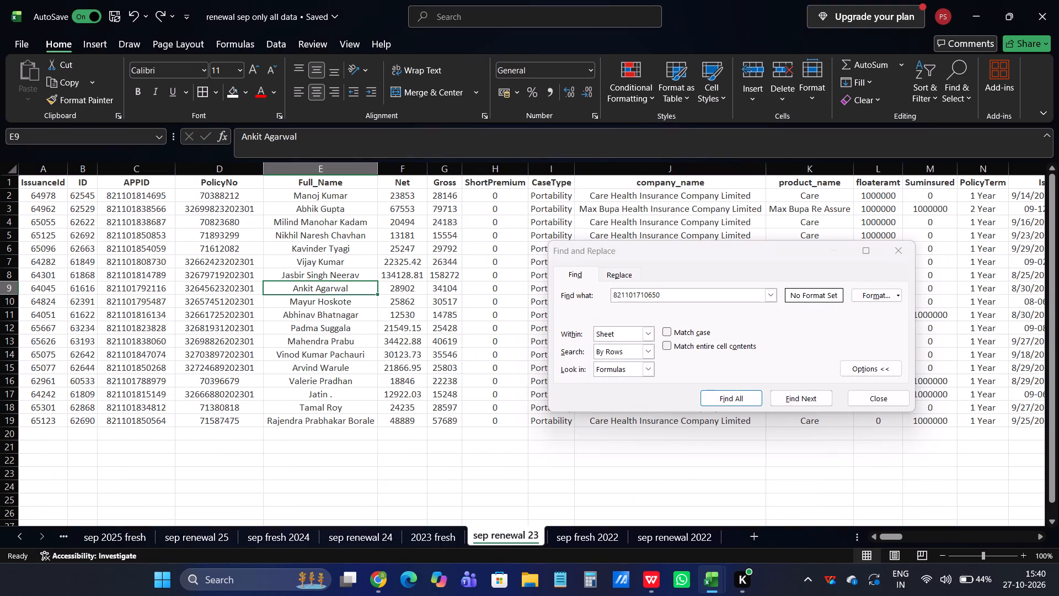
left_click(480, 350)
left_click(712, 398)
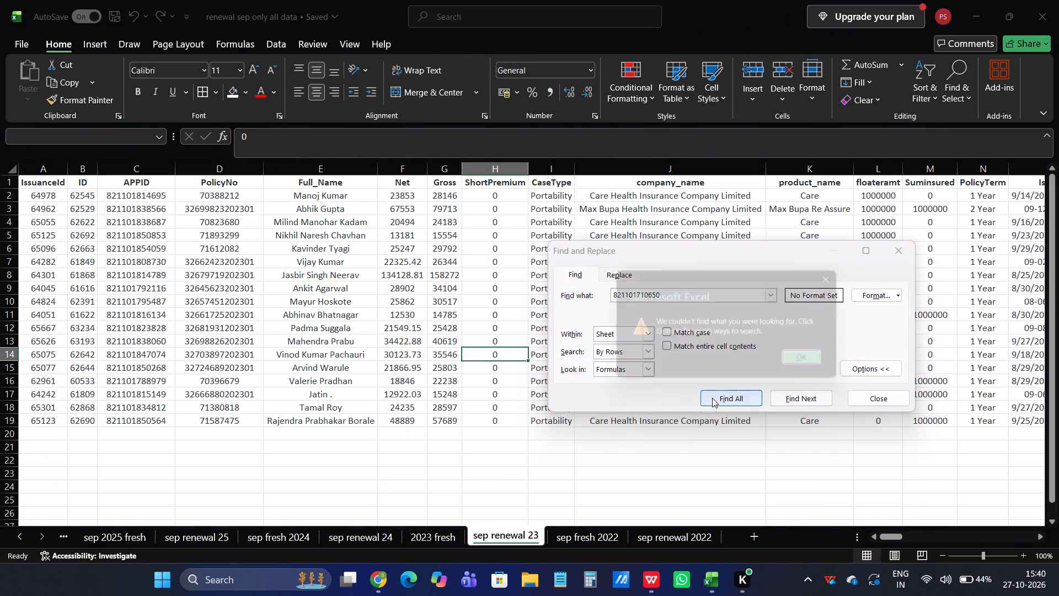
left_click(809, 361)
left_click(900, 247)
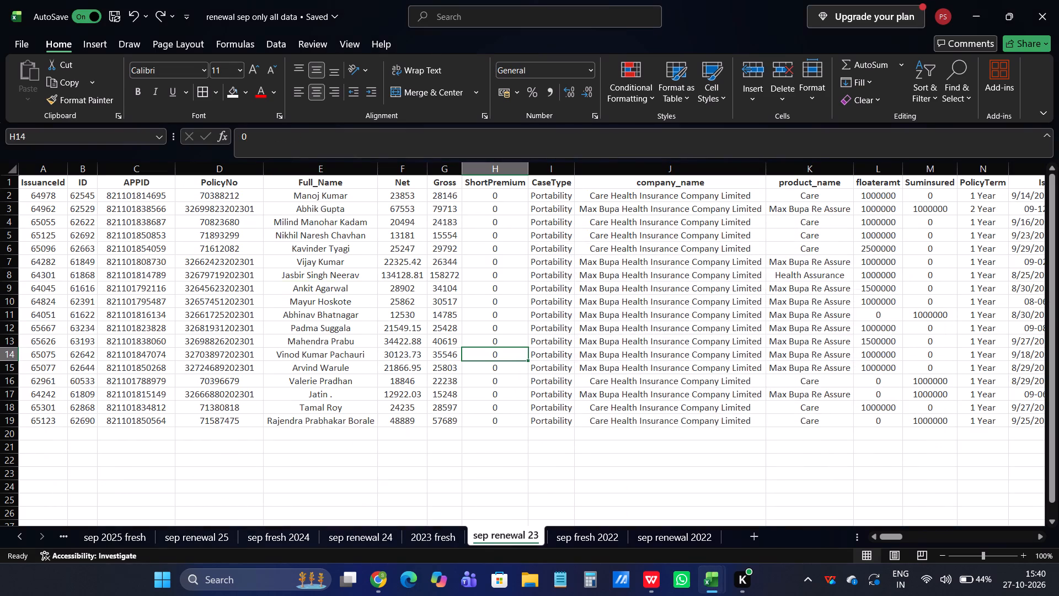
Insert a blank column before "renewal check from 2024 renewal" in the "sep renewal 25" sheet and clear all its inherited formatting.
left_click(202, 535)
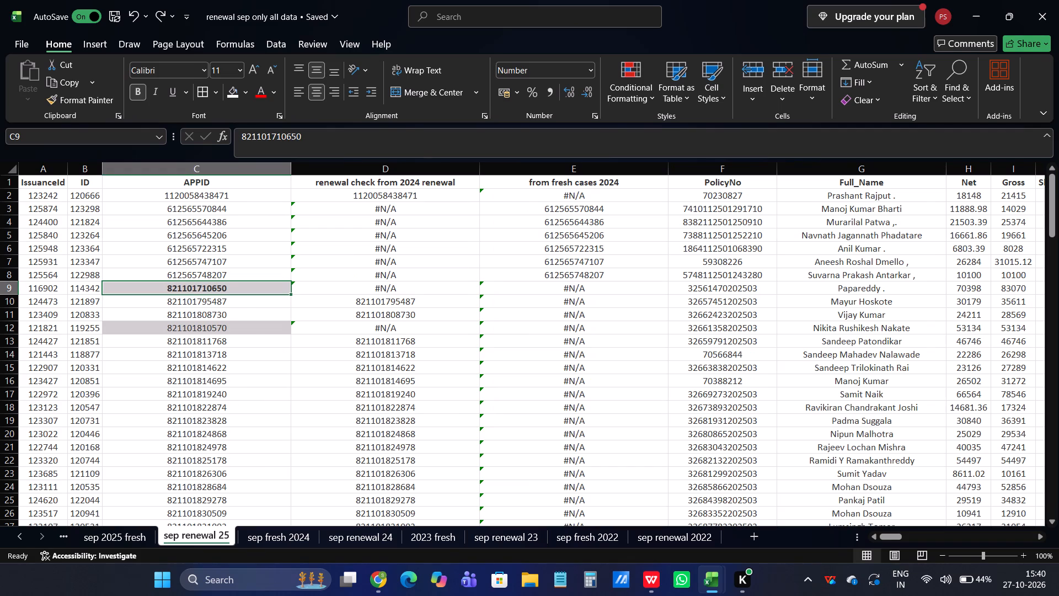
left_click(270, 269)
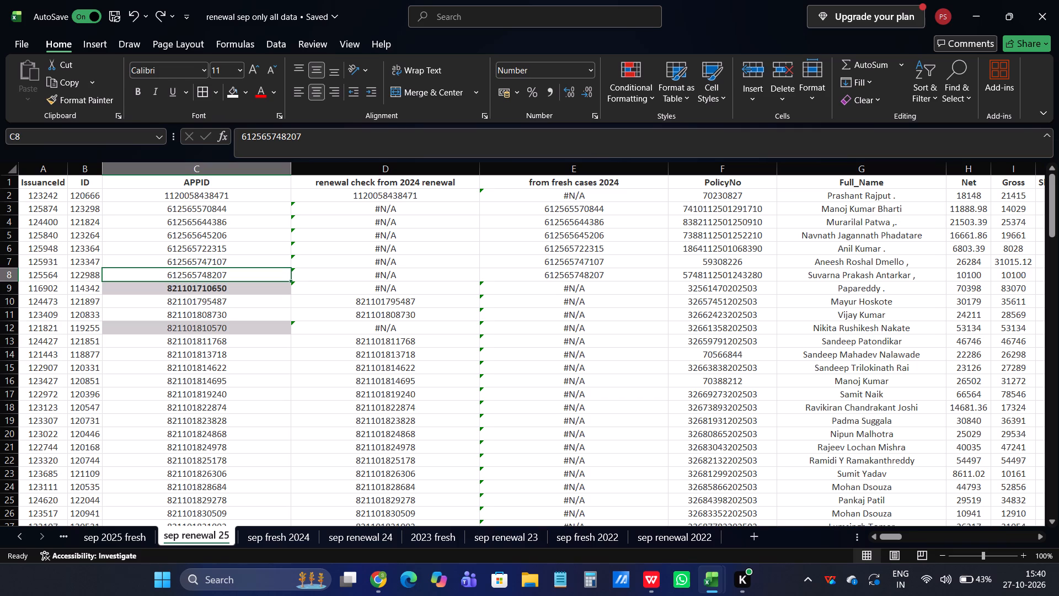
left_click(272, 286)
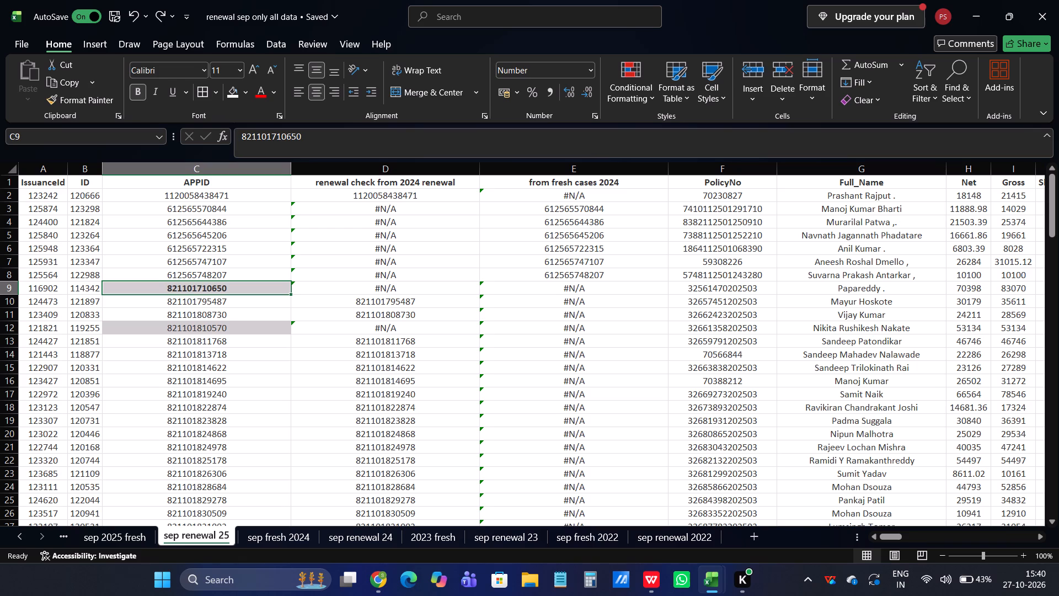
left_click(416, 169)
right_click(416, 169)
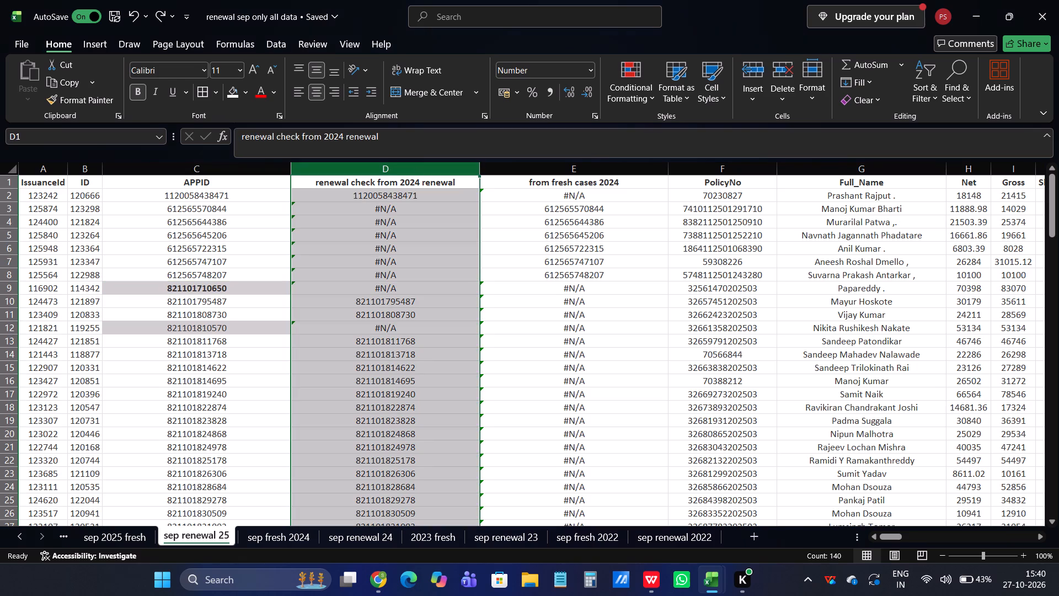
left_click(456, 304)
left_click(355, 187)
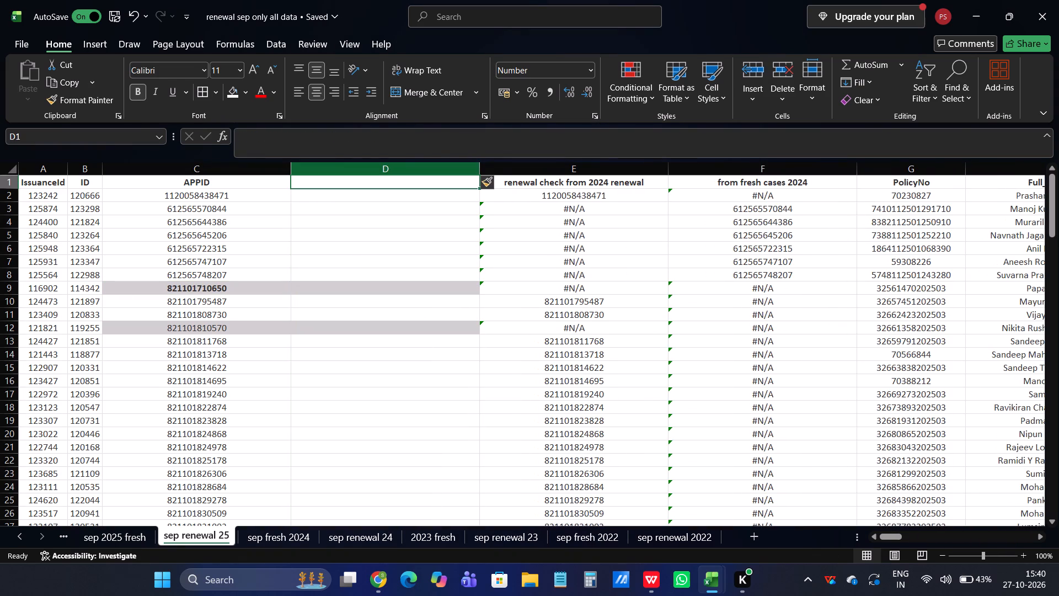
left_click(355, 172)
left_click(871, 105)
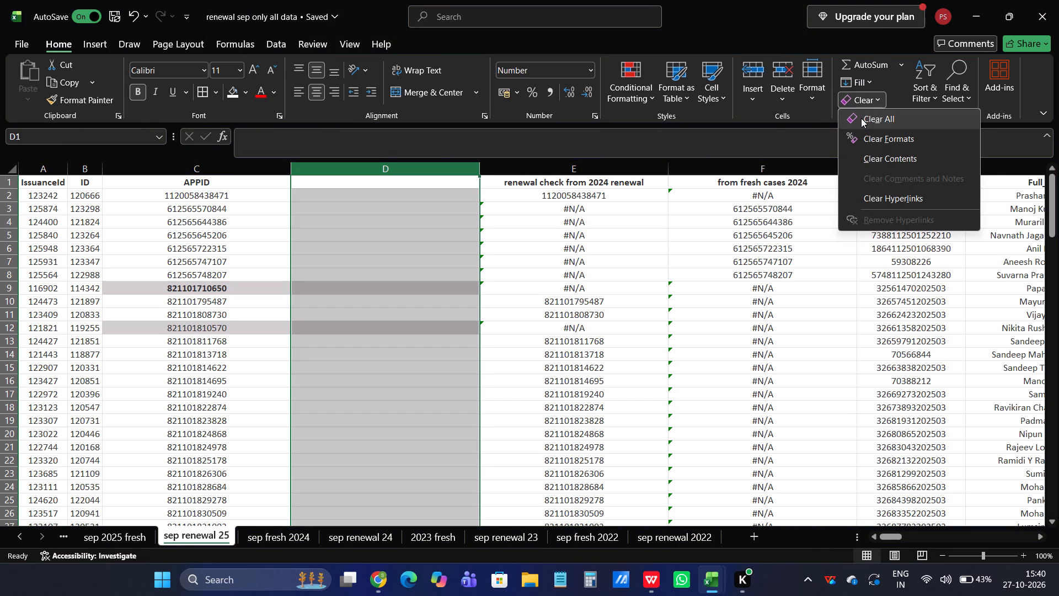
left_click(861, 118)
Enter the header "from 2023 renewal" in cell D1 of the new column.
left_click(422, 184)
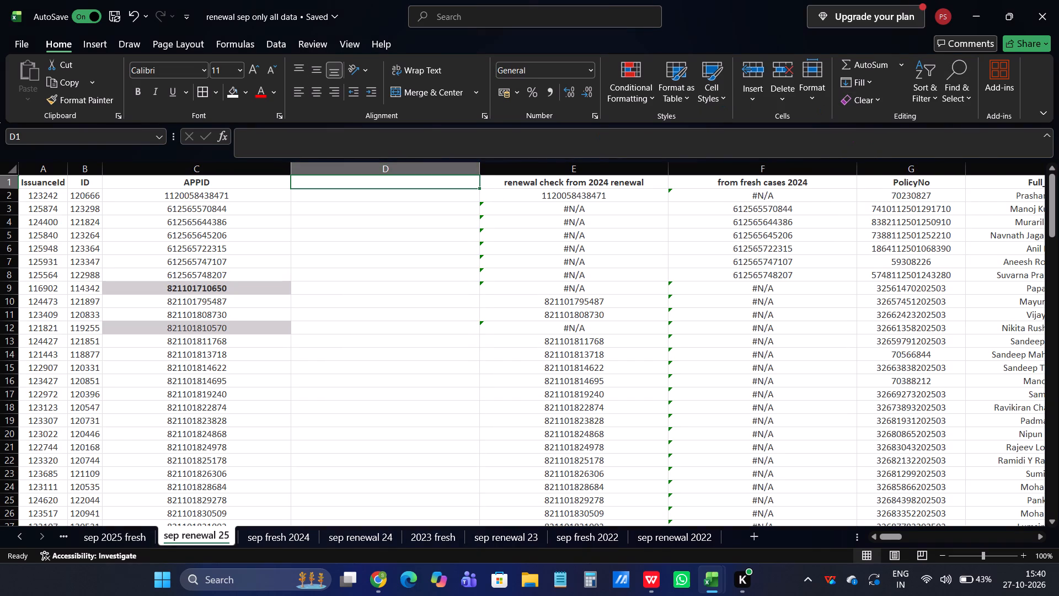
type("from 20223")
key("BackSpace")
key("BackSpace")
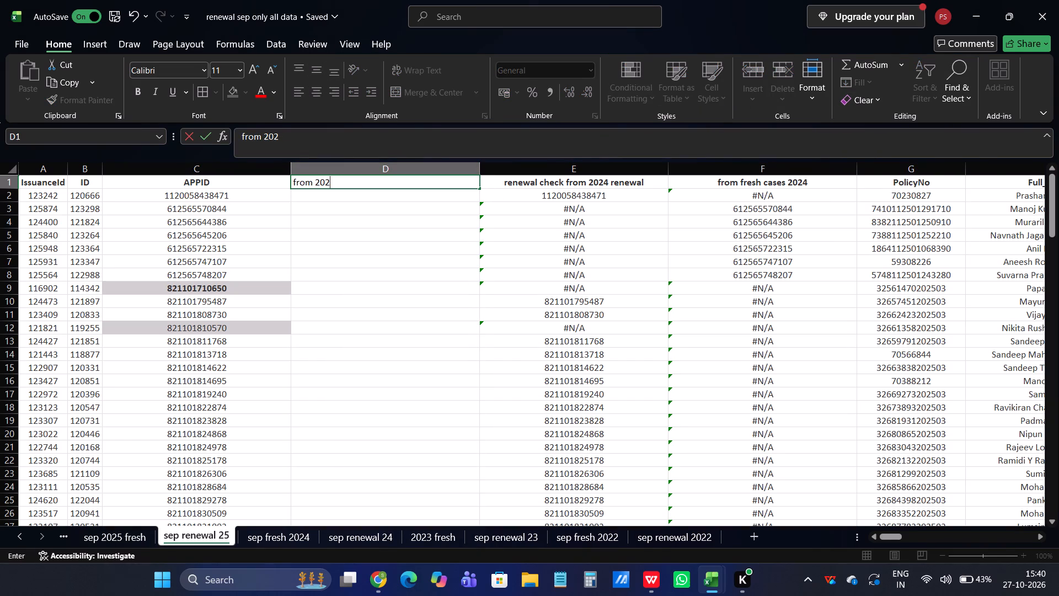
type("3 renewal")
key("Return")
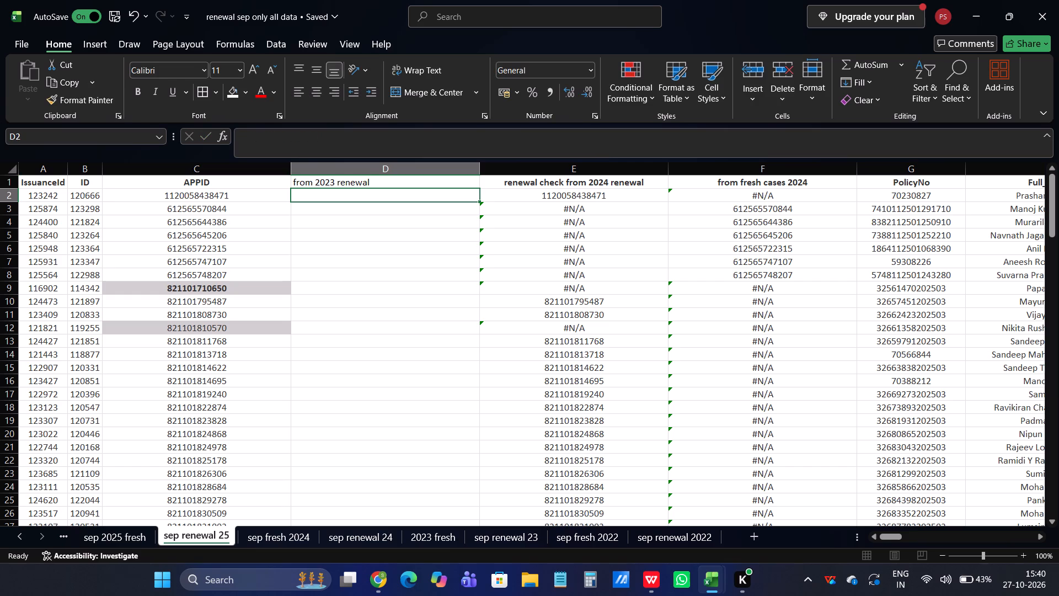
Enter a VLOOKUP in D2 matching C2 against the absolute range C2:J19 of "sep renewal 23", with column index 1 and exact match 0.
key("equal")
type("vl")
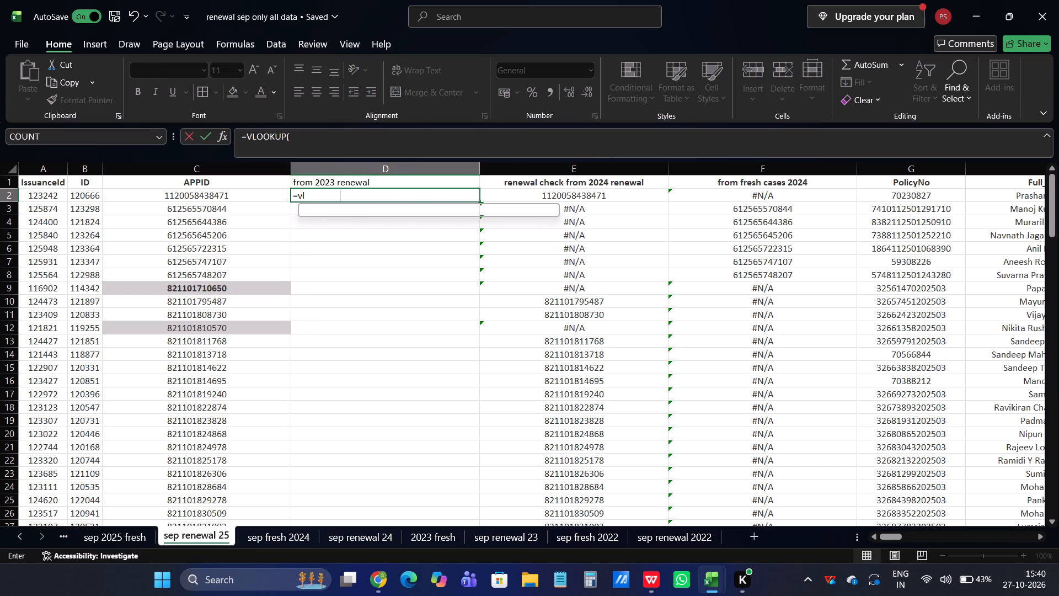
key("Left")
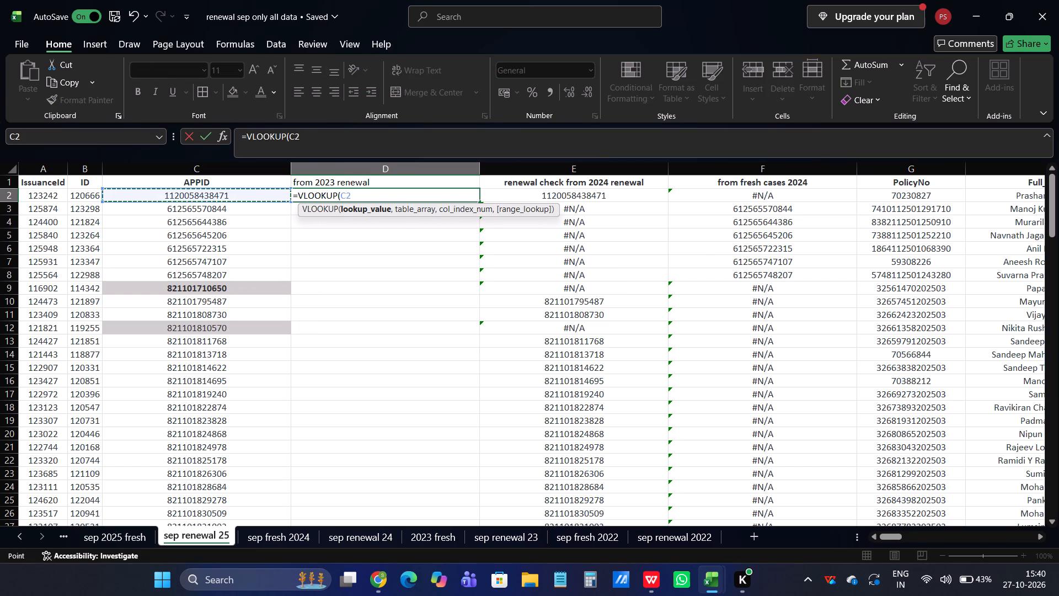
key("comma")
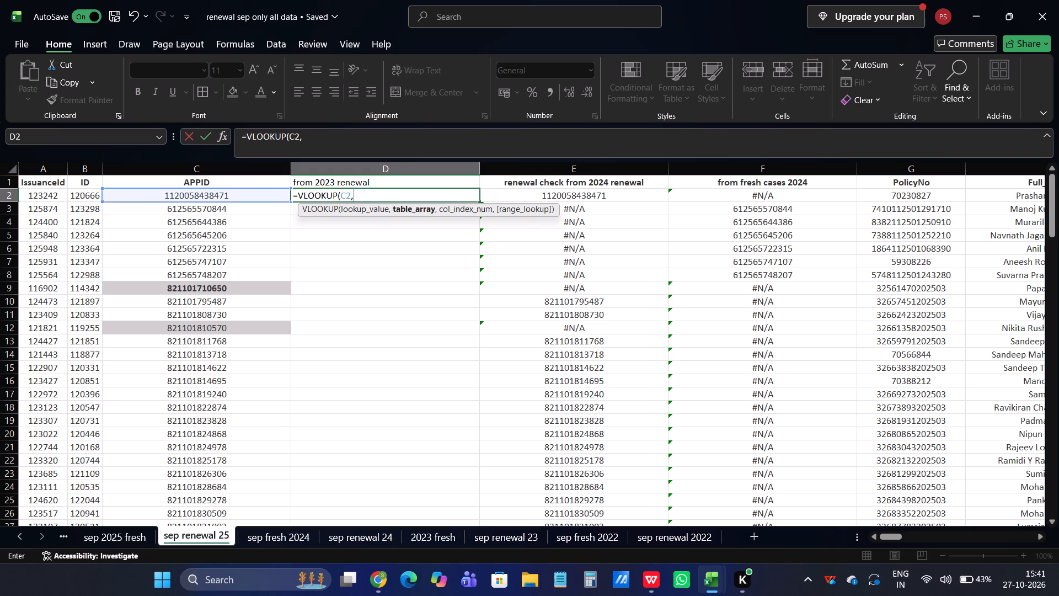
left_click(492, 540)
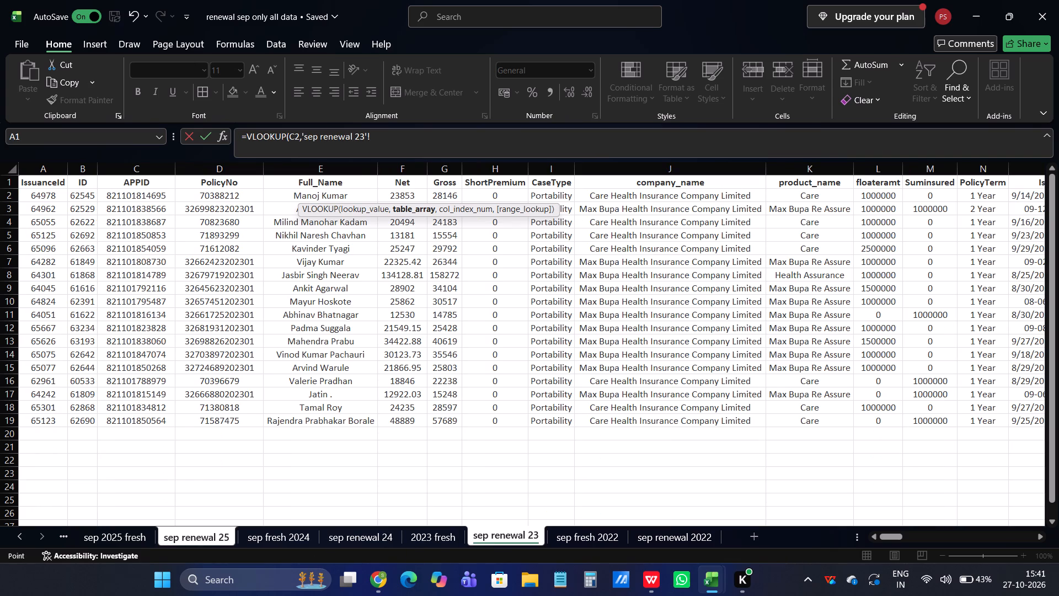
left_click_drag(116, 192, 738, 419)
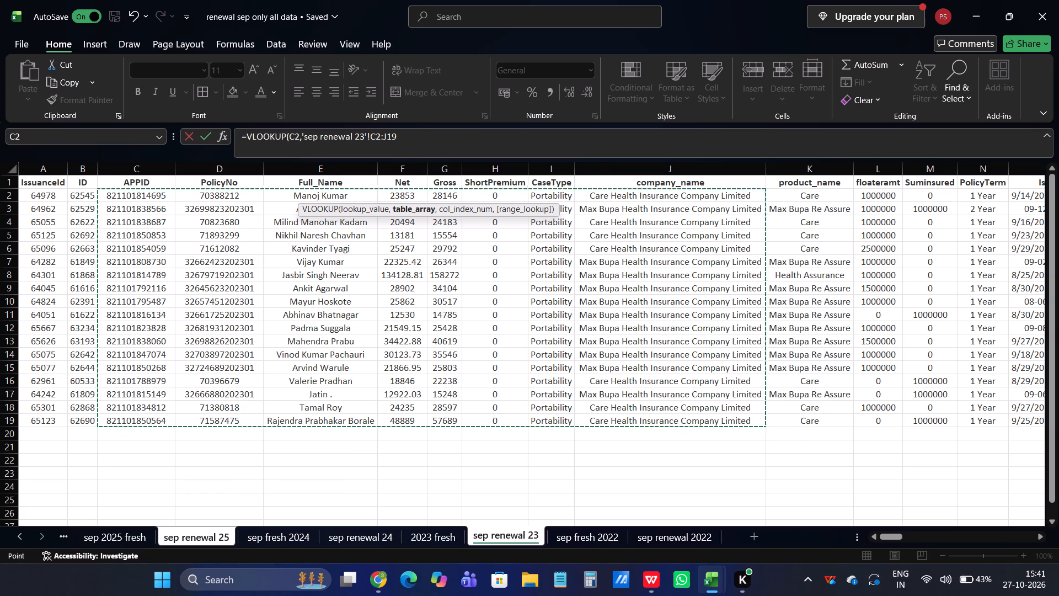
key("F4")
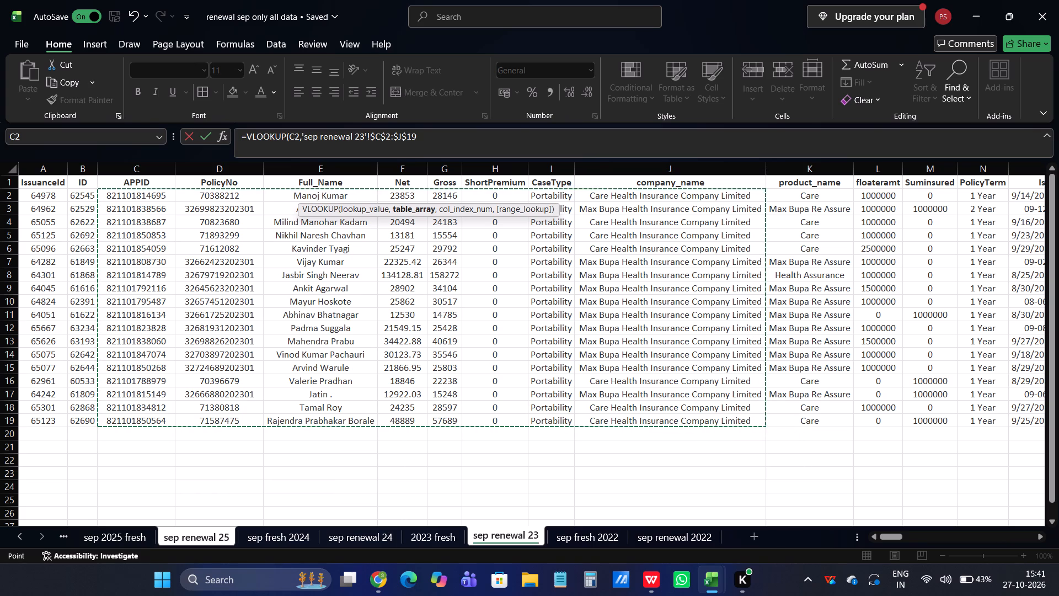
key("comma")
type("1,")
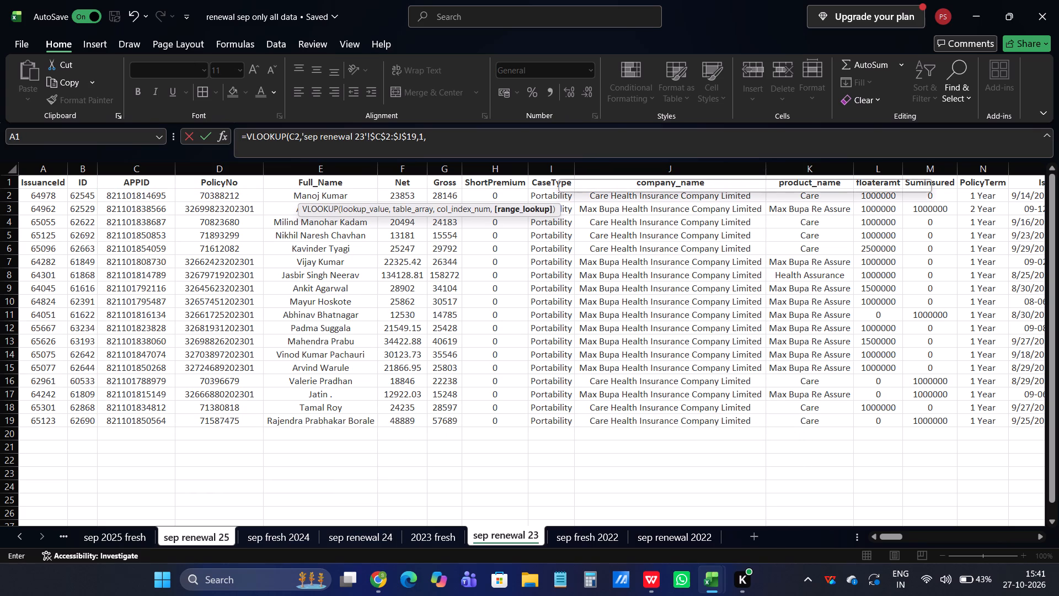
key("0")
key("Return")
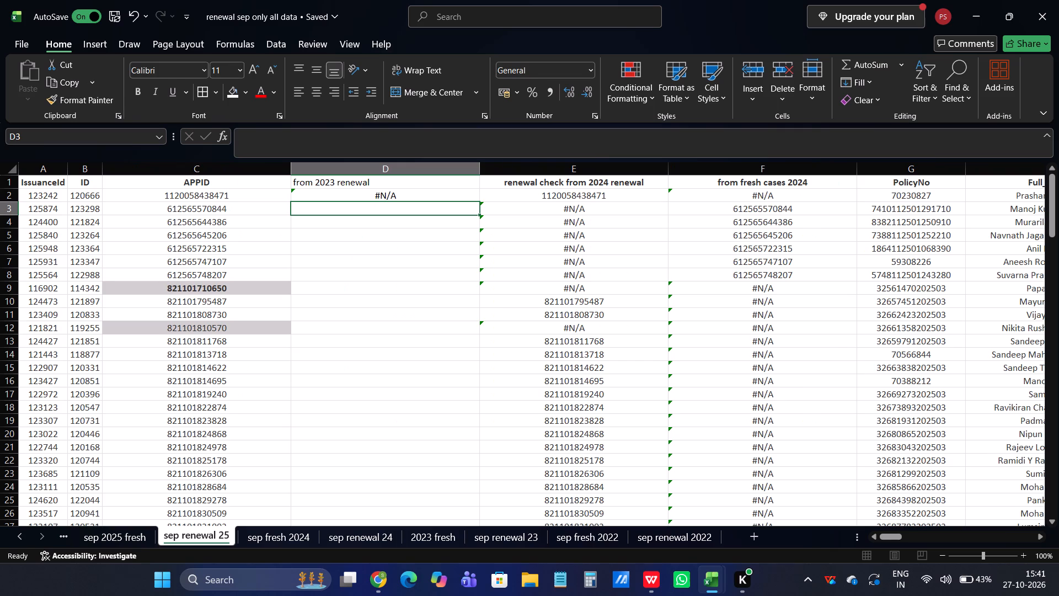
left_click(407, 196)
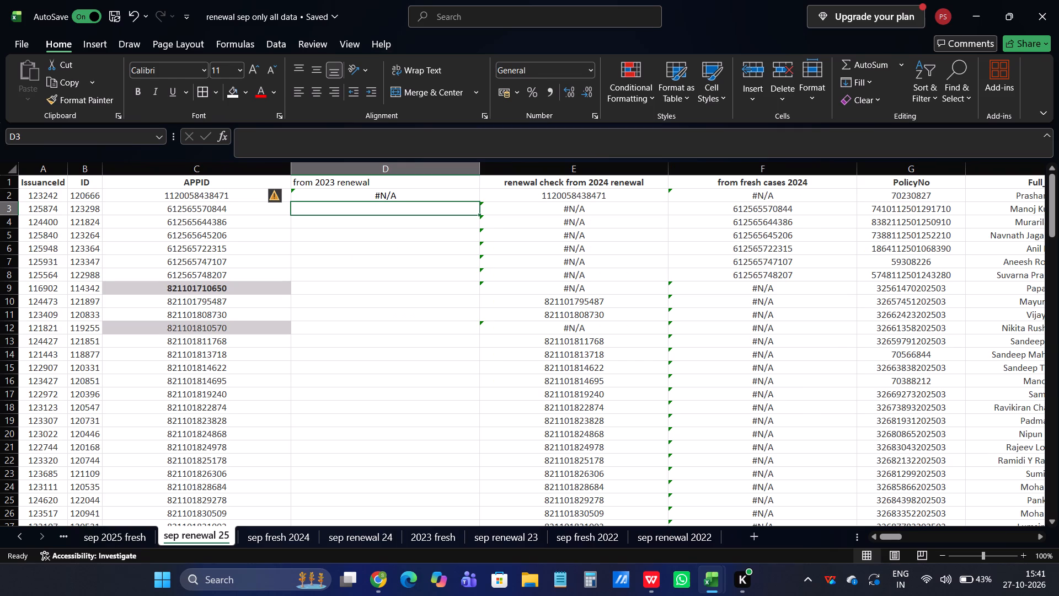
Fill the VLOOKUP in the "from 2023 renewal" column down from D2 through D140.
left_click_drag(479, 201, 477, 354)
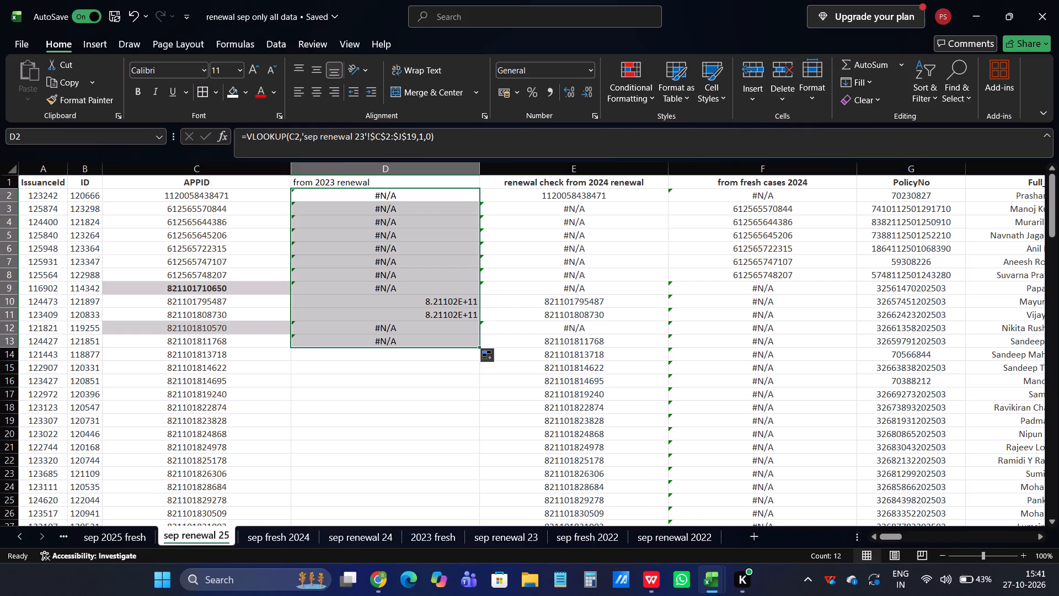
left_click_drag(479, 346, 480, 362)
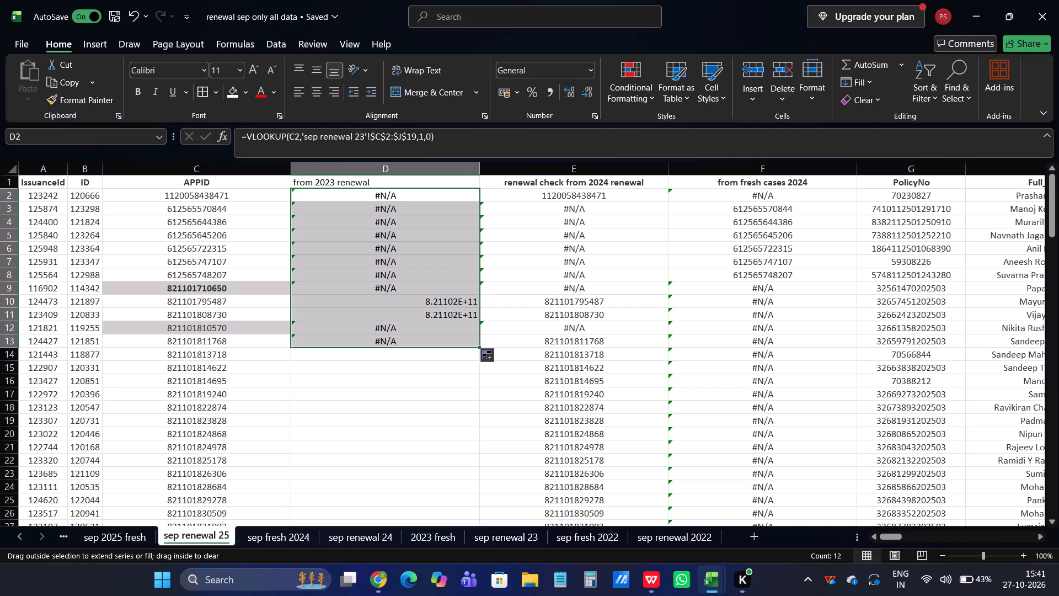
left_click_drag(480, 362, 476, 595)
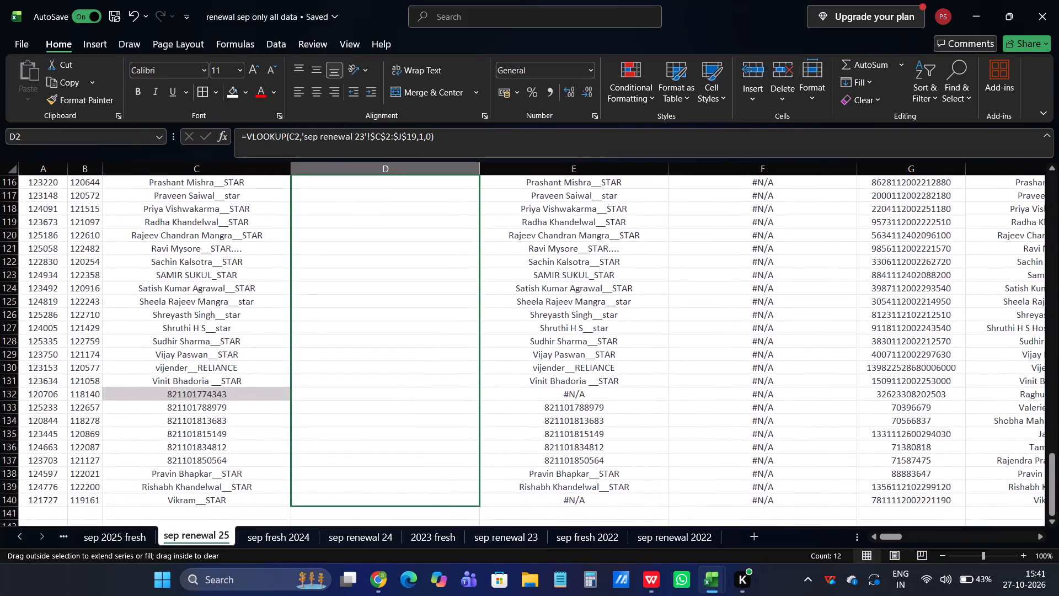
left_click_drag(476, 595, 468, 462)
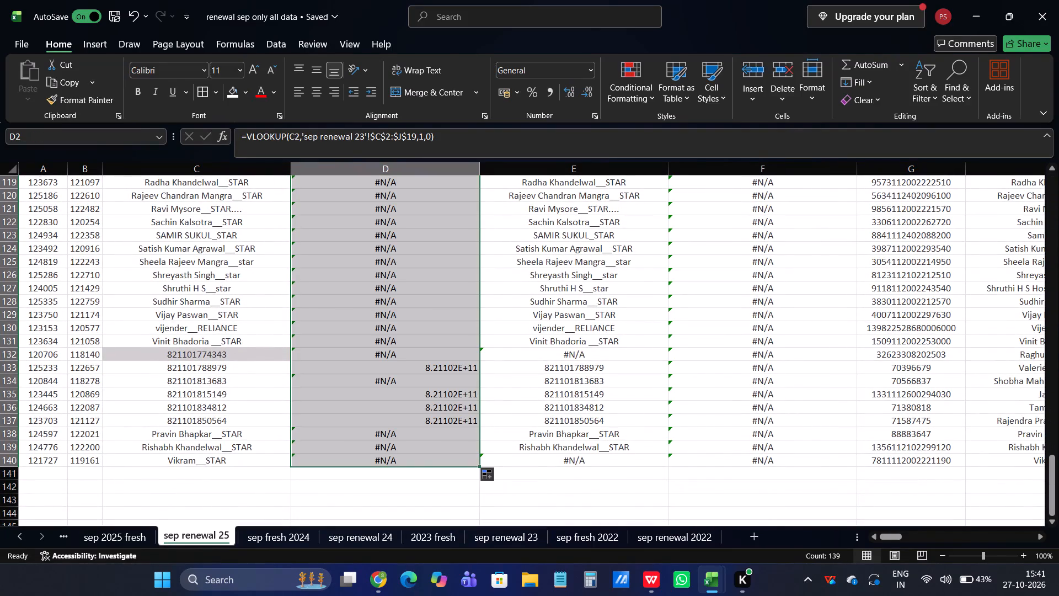
Delete the whole "from 2023 renewal" column from the "sep renewal 25" sheet.
scroll(426, 355, "up", 6)
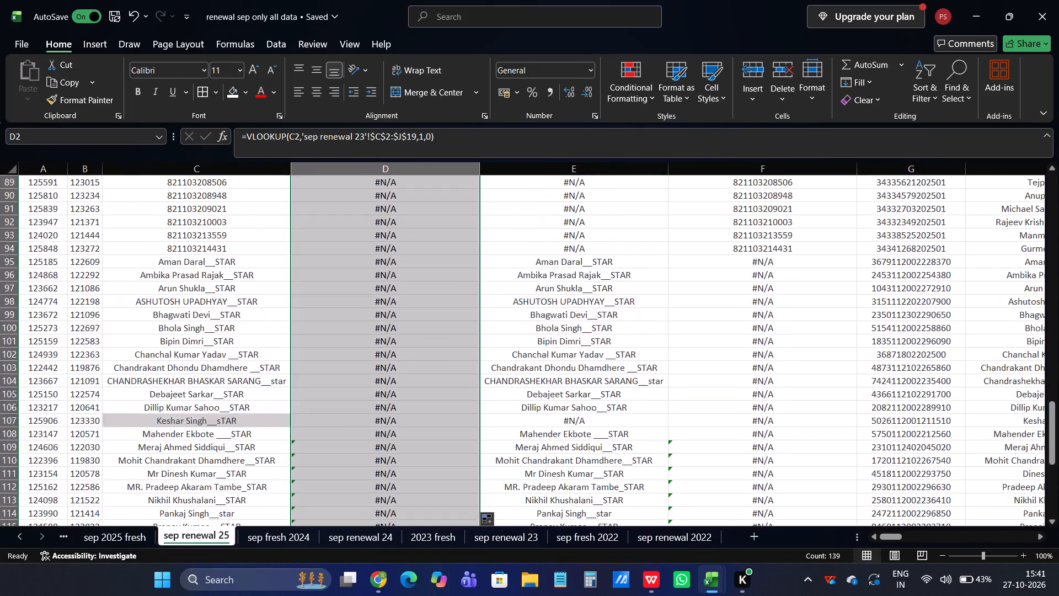
scroll(426, 355, "up", 11)
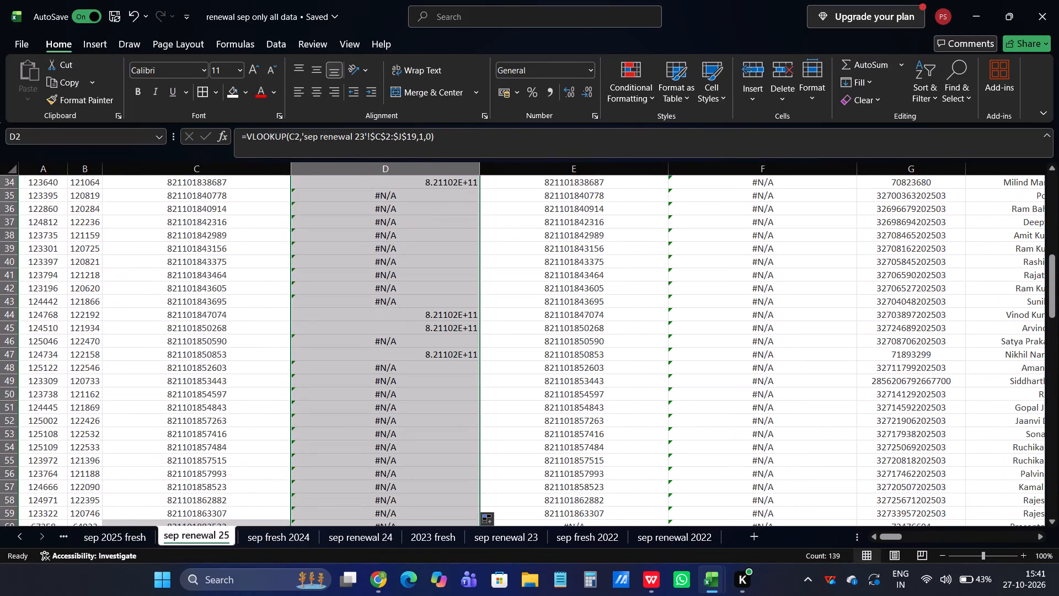
scroll(424, 353, "up", 4)
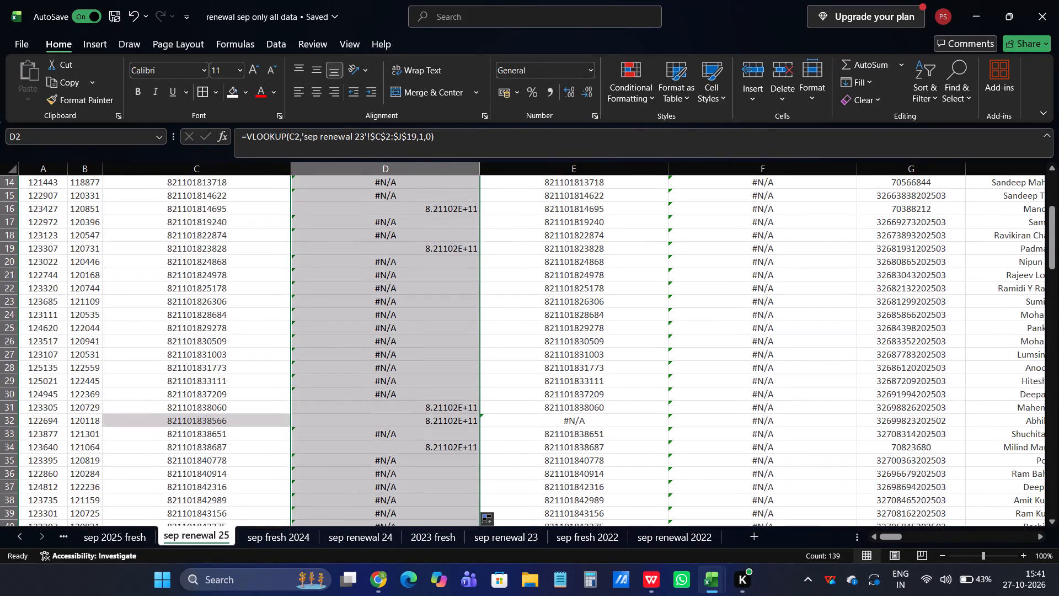
right_click(362, 171)
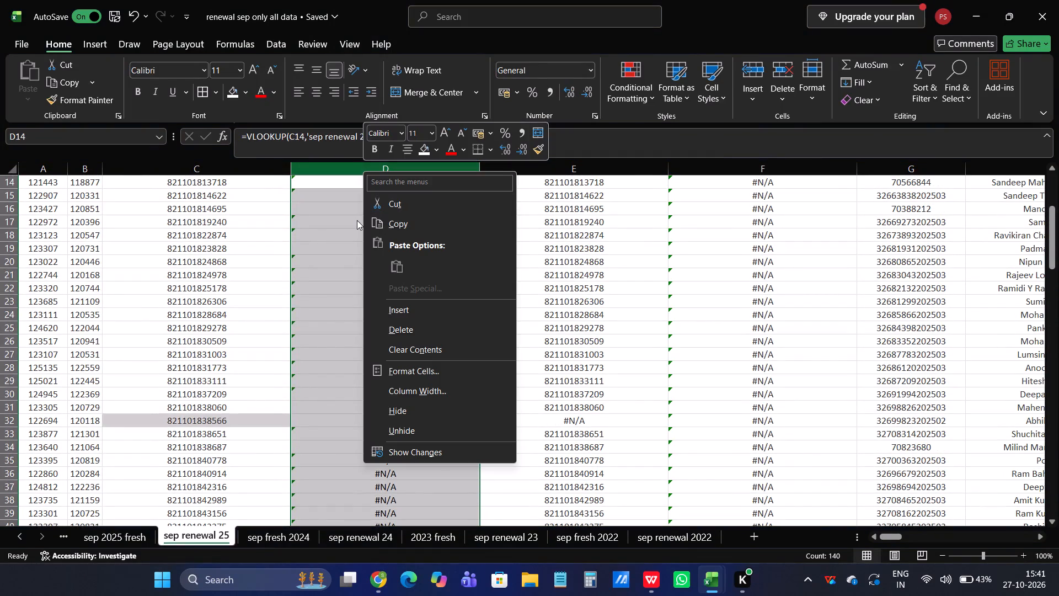
left_click(354, 220)
scroll(354, 220, "up", 4)
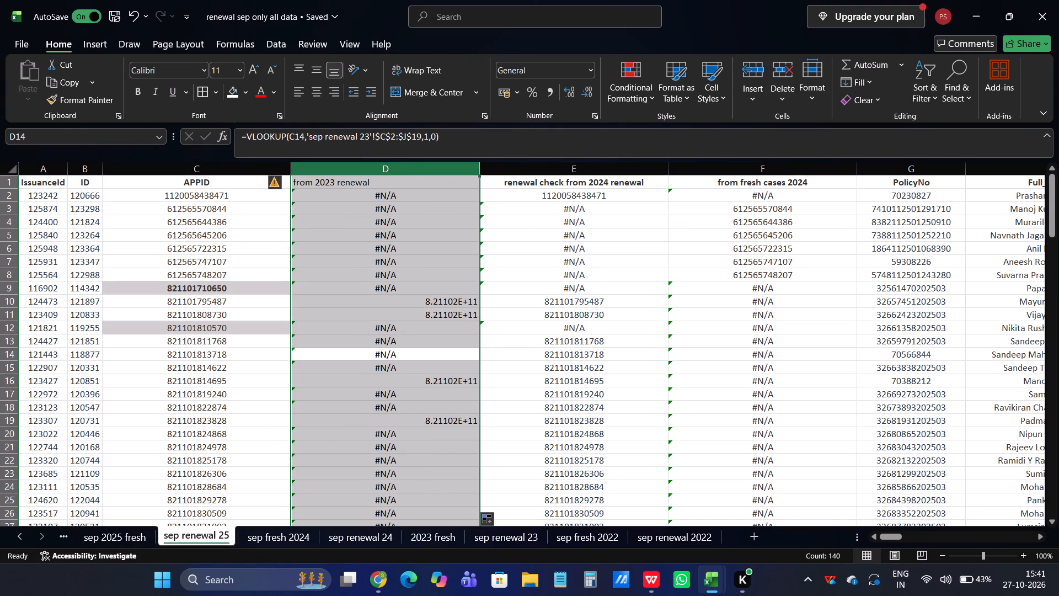
right_click(393, 169)
left_click(434, 322)
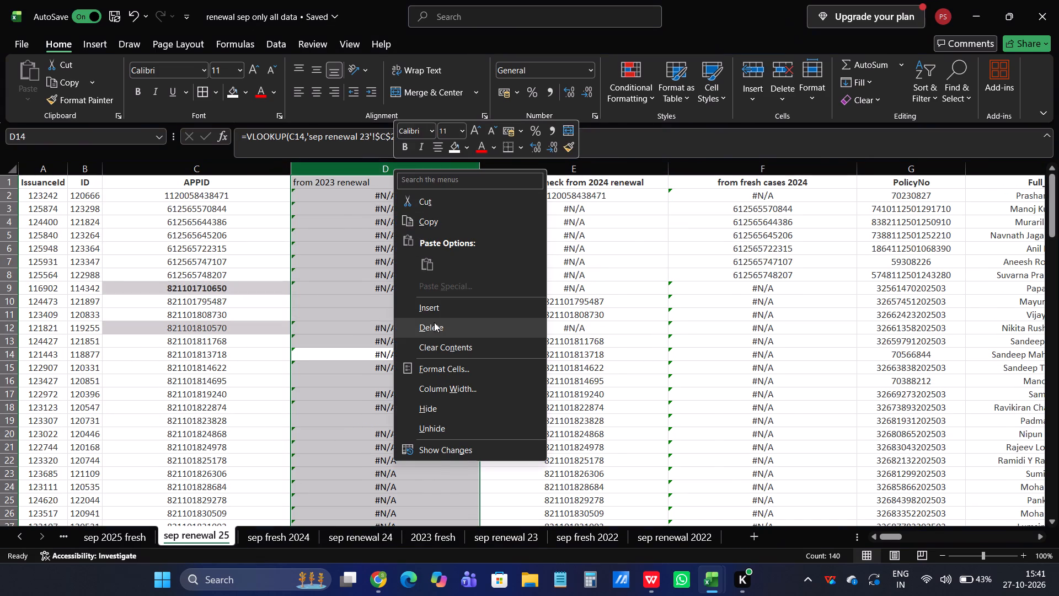
left_click(391, 217)
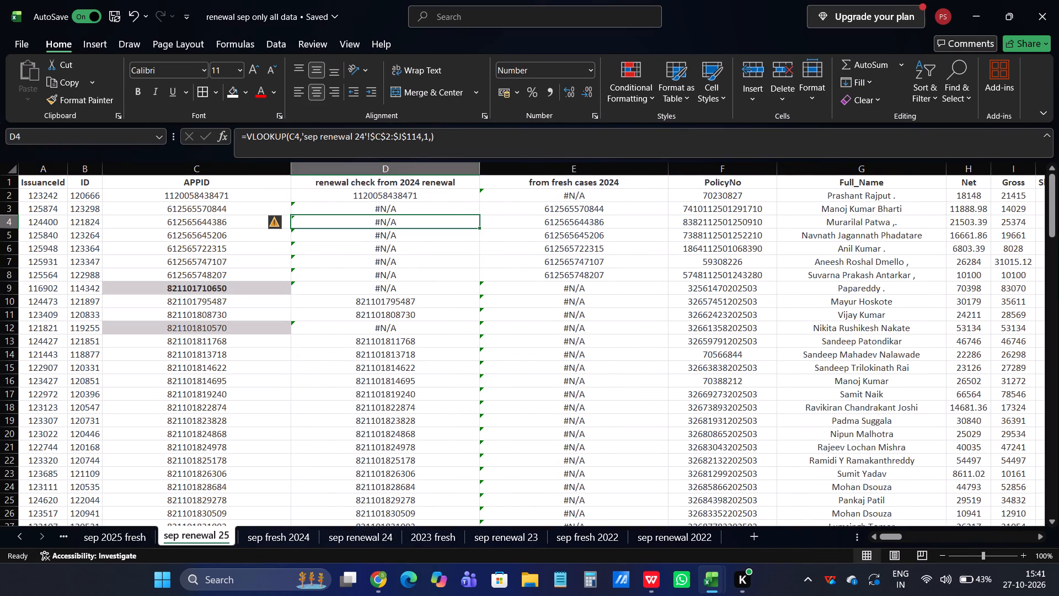
Examine which renewal check columns exist in the "sep renewal 25", "sep fresh 2024", "sep 2025 fresh" and "2023 fresh" sheets.
left_click(400, 210)
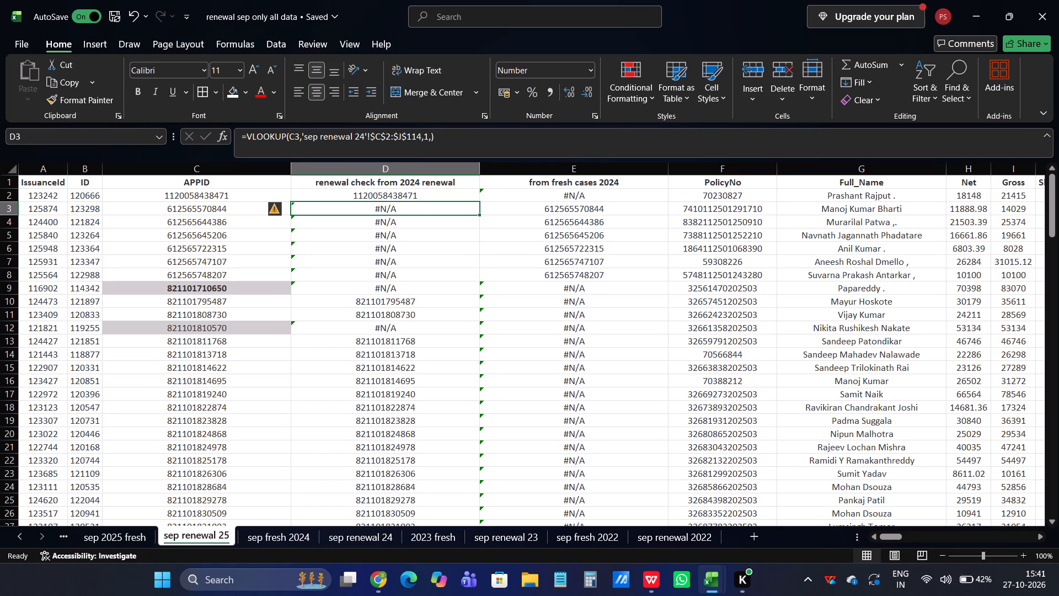
left_click(295, 530)
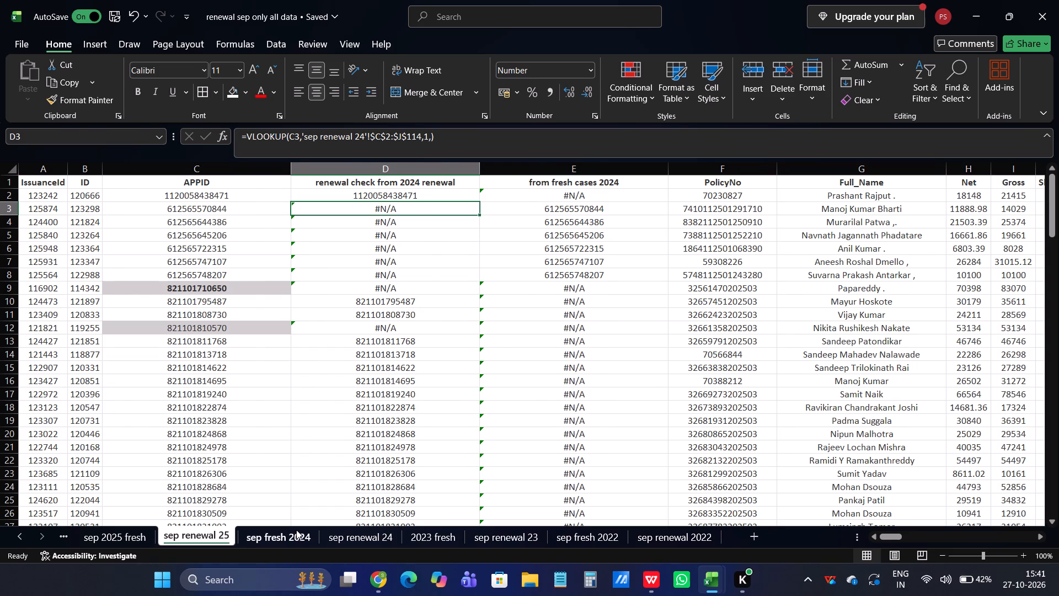
scroll(321, 272, "up", 17)
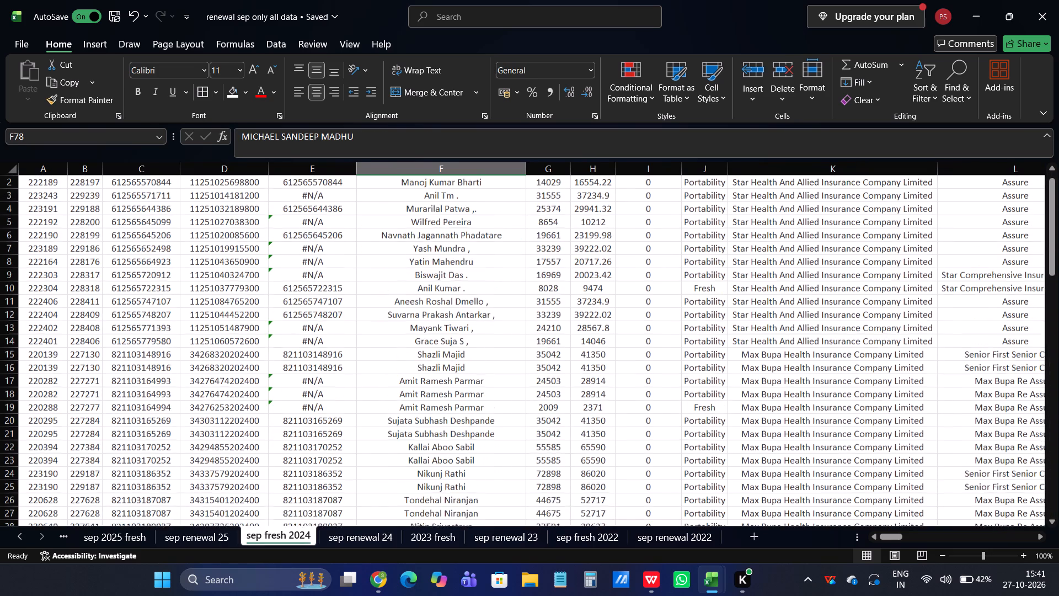
scroll(321, 272, "up", 6)
left_click(226, 242)
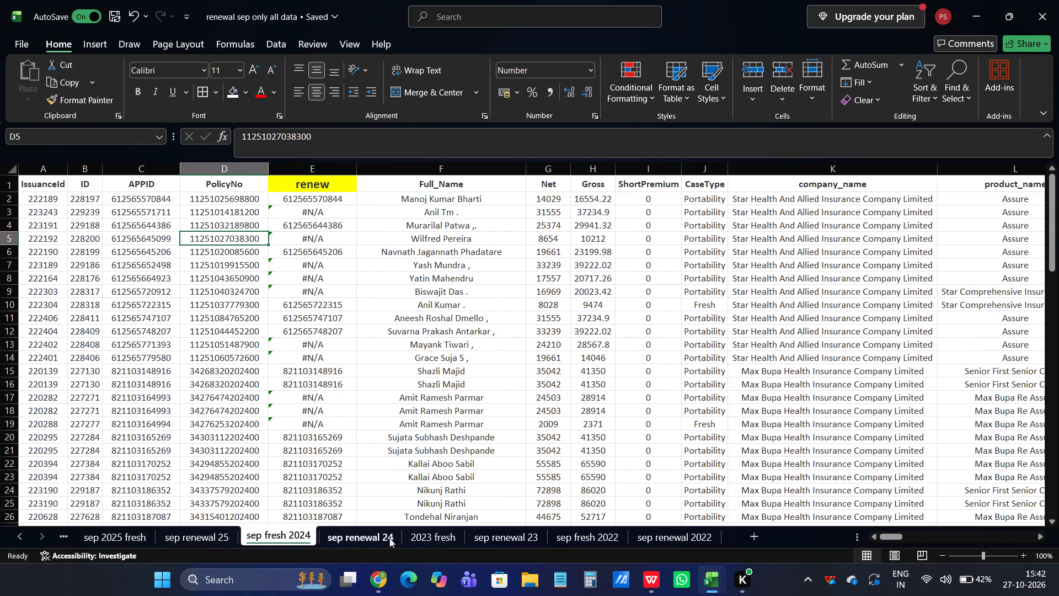
left_click(143, 541)
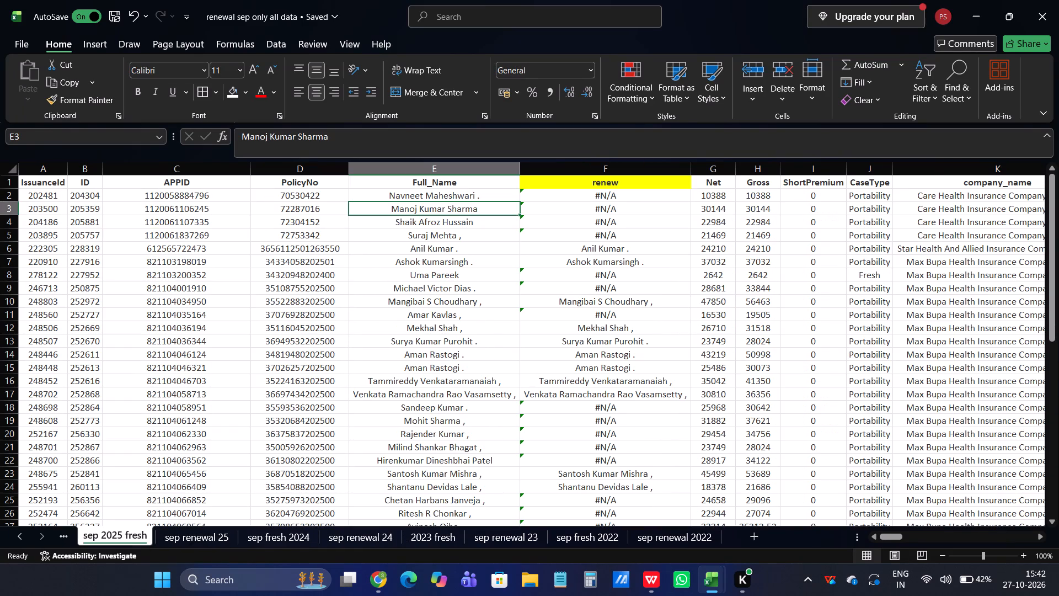
left_click(288, 541)
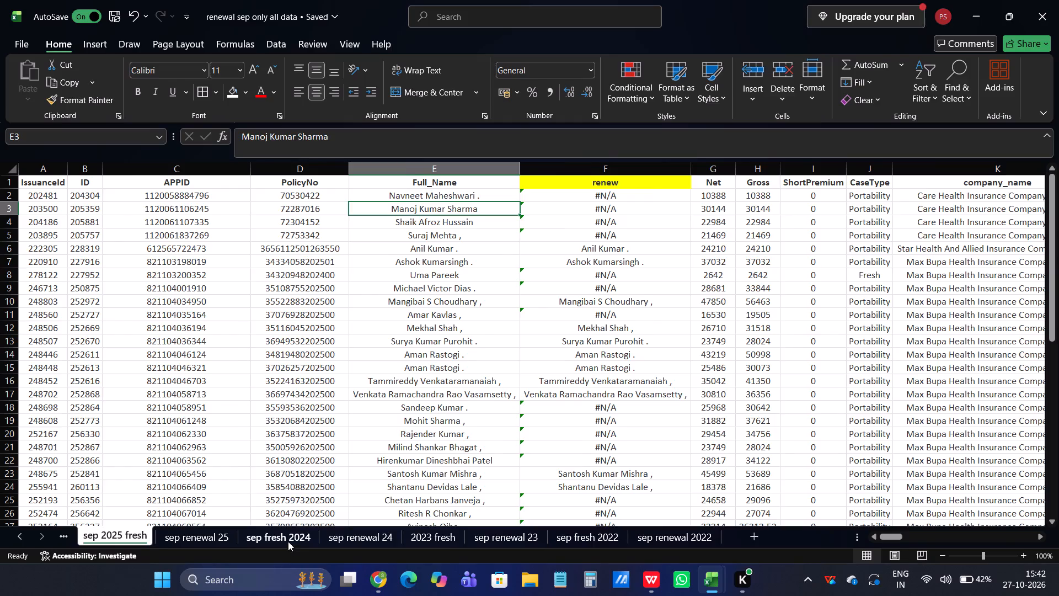
left_click(426, 539)
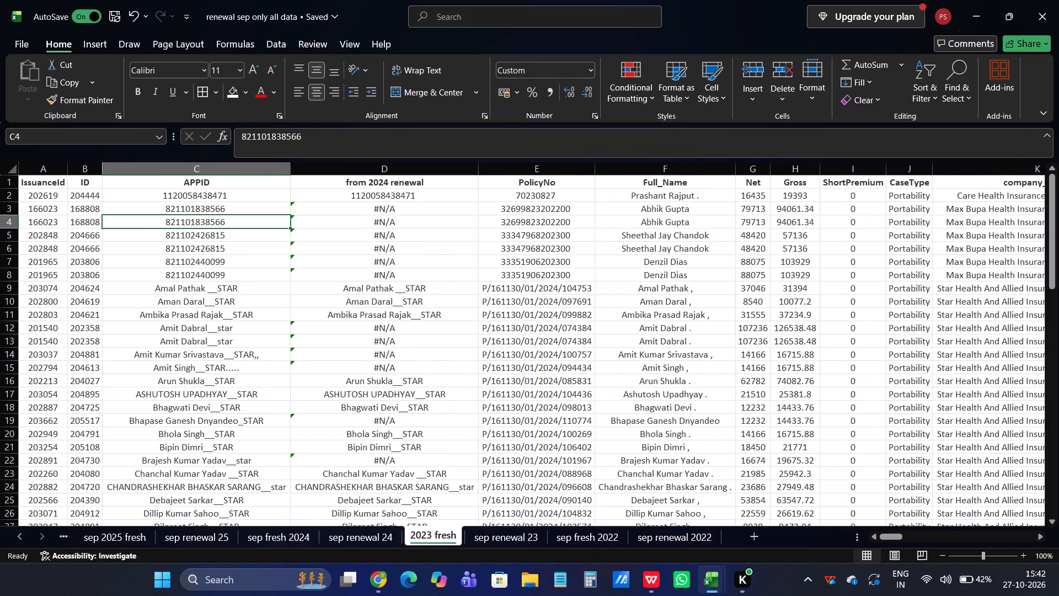
scroll(368, 361, "down", 7)
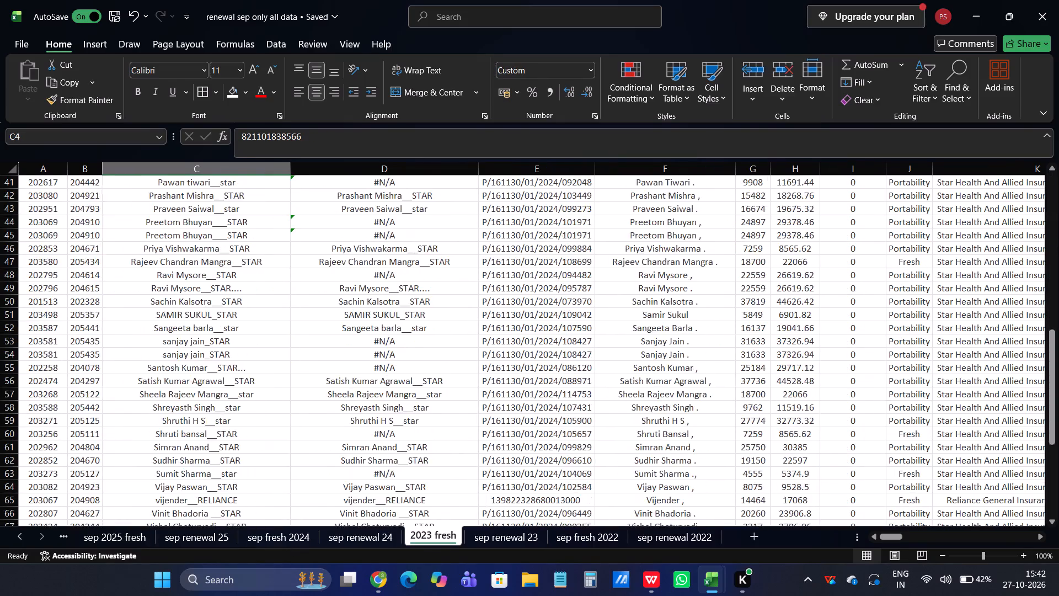
scroll(368, 361, "down", 8)
scroll(368, 361, "up", 19)
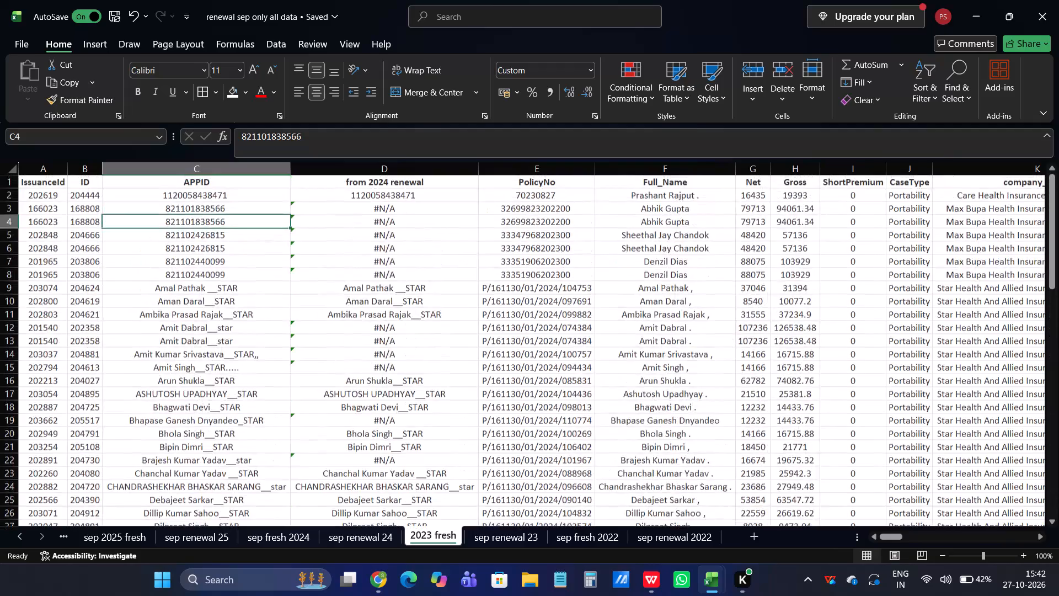
Insert a blank column before PolicyNo in the "sep fresh 2022" sheet.
left_click(577, 531)
scroll(334, 263, "up", 4)
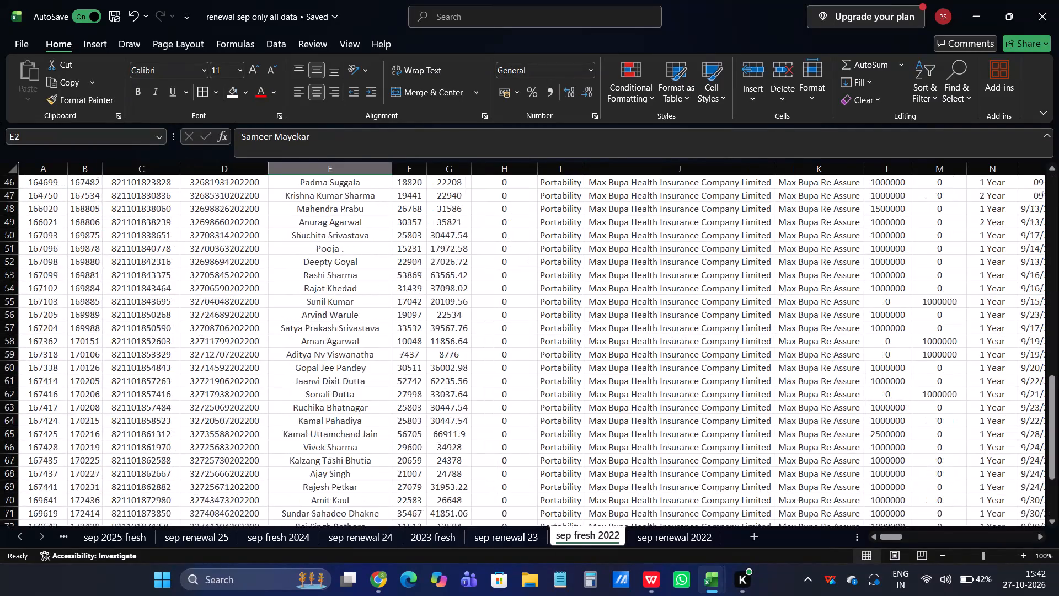
scroll(334, 263, "up", 16)
left_click(252, 171)
right_click(252, 167)
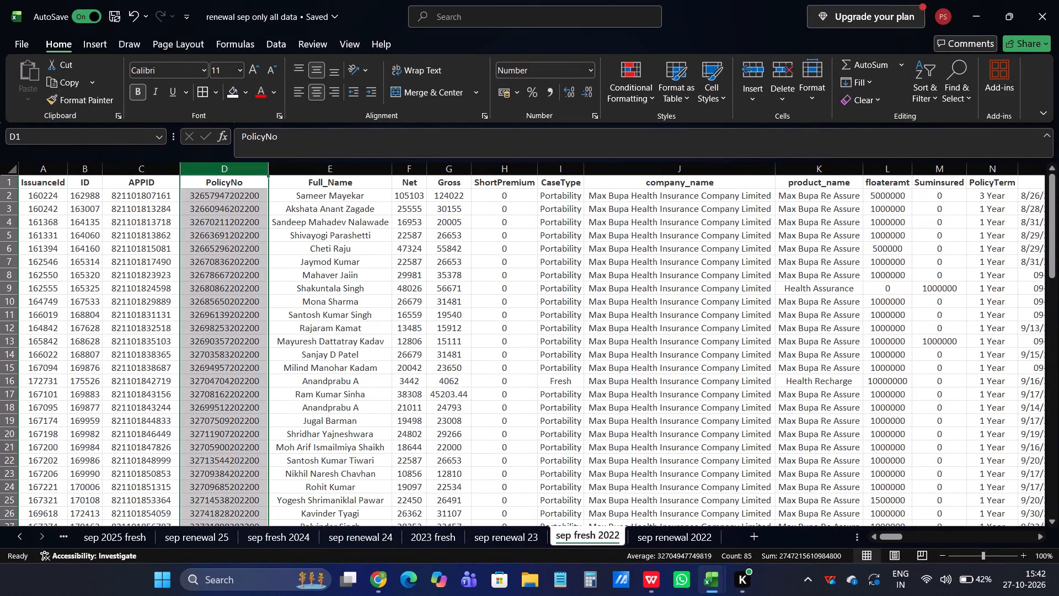
left_click(276, 307)
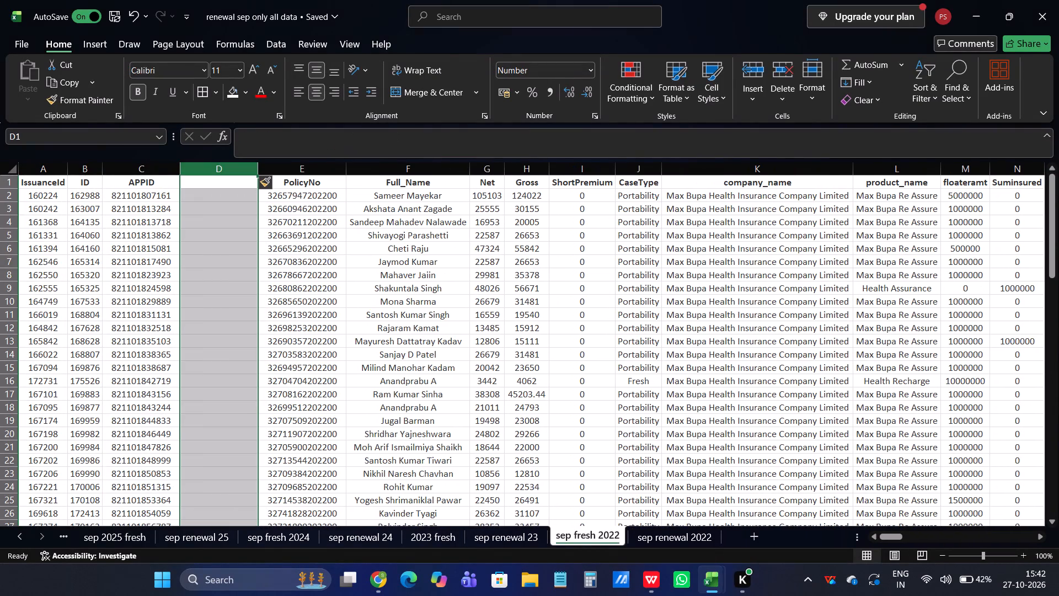
Enter the header "FROM RENEWAL 2023" in cell D1 of the new column.
left_click(220, 178)
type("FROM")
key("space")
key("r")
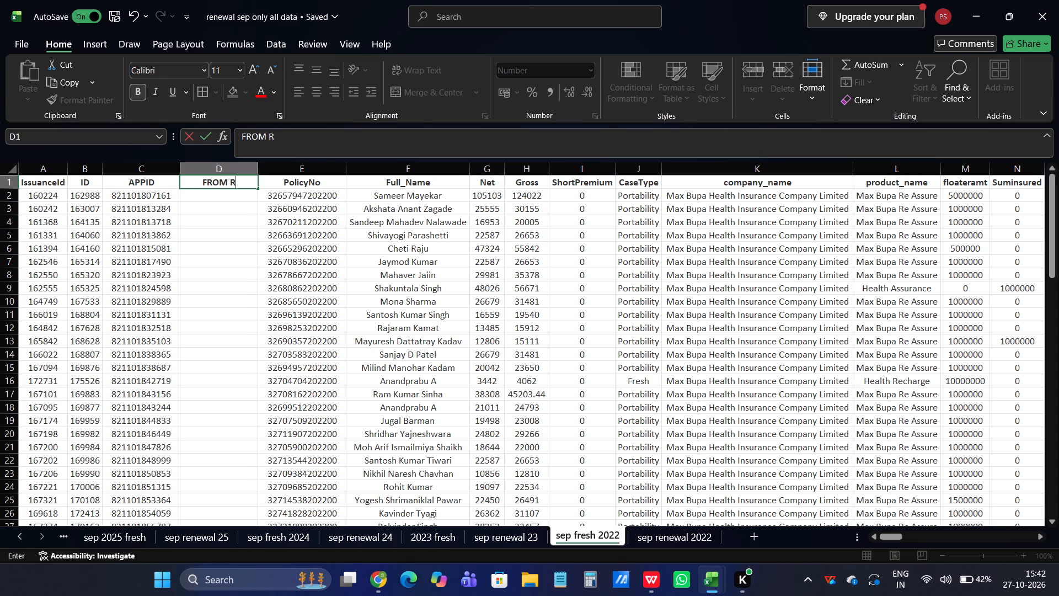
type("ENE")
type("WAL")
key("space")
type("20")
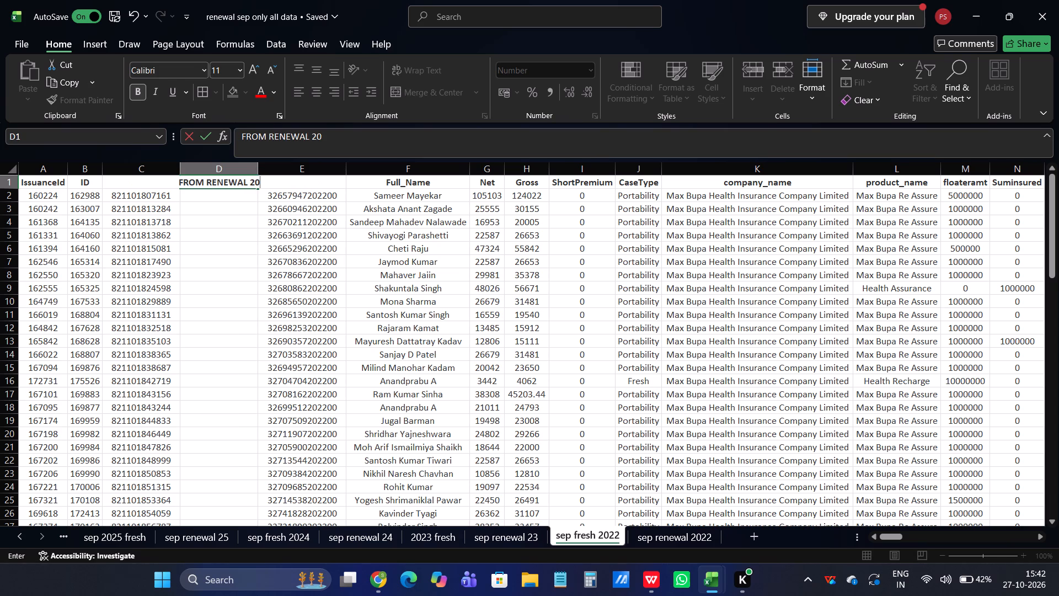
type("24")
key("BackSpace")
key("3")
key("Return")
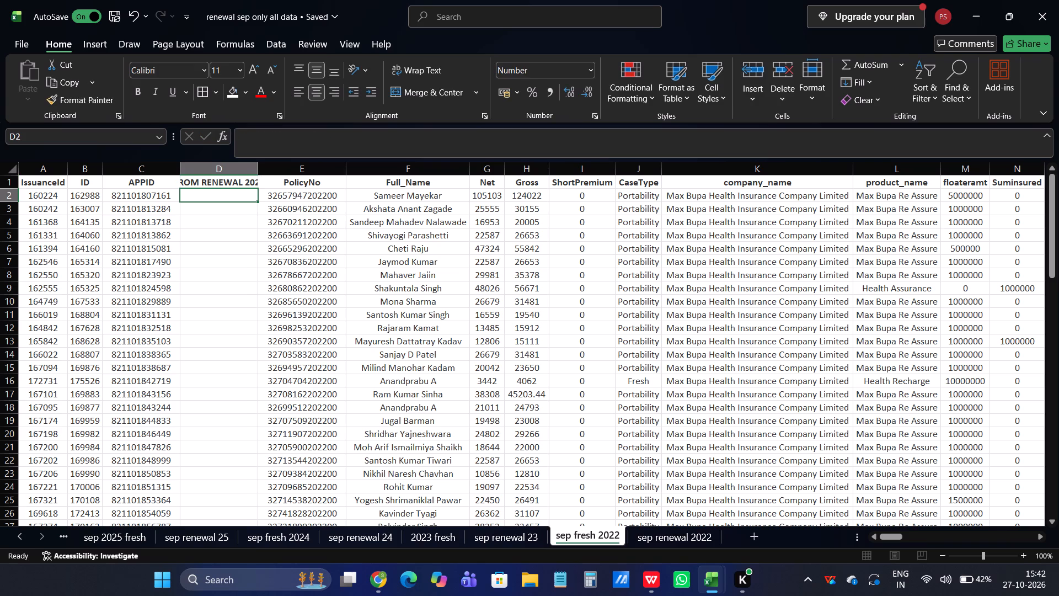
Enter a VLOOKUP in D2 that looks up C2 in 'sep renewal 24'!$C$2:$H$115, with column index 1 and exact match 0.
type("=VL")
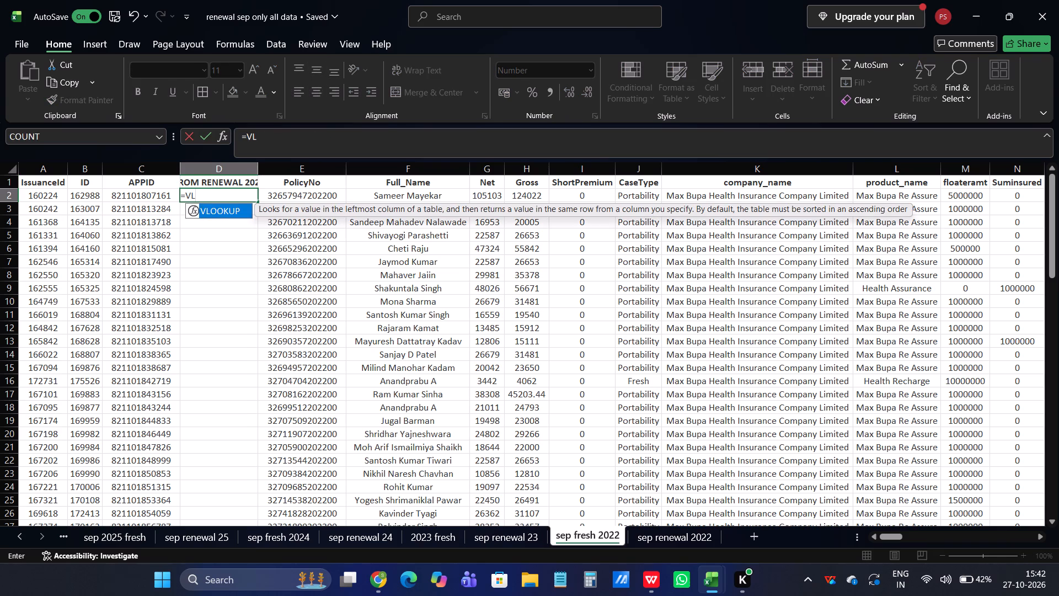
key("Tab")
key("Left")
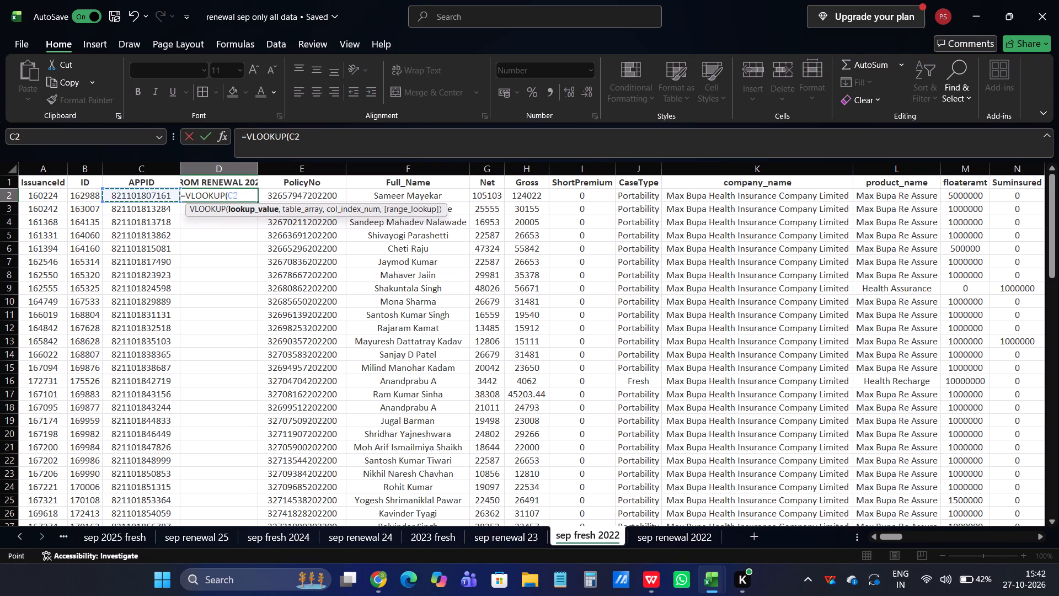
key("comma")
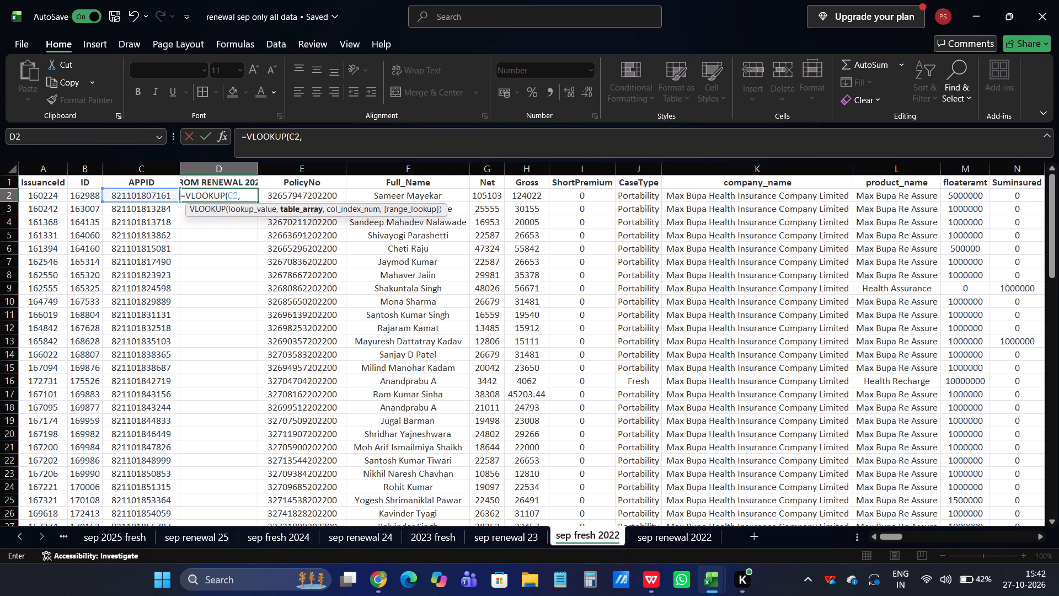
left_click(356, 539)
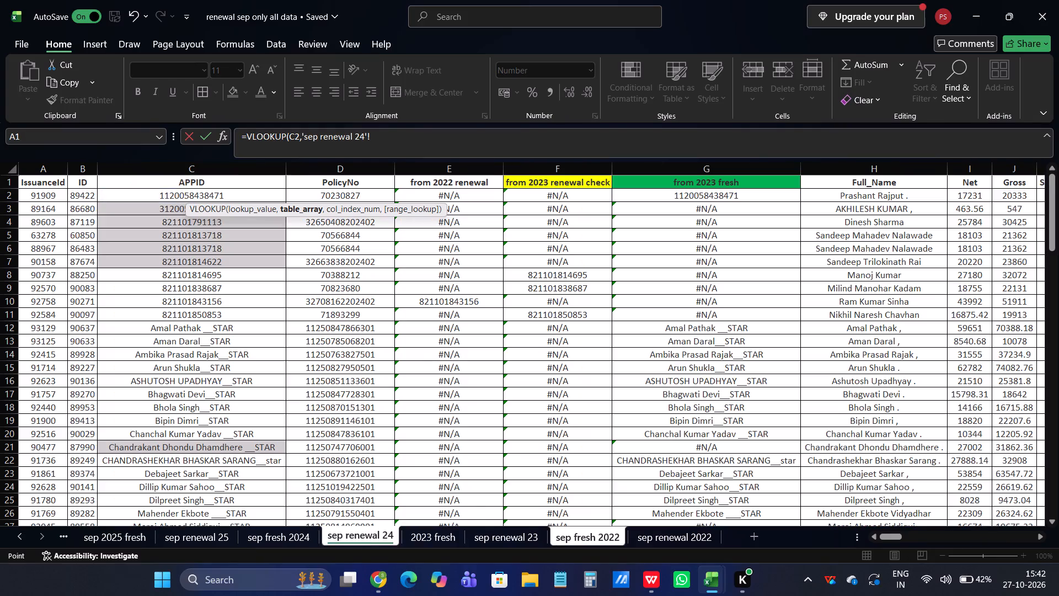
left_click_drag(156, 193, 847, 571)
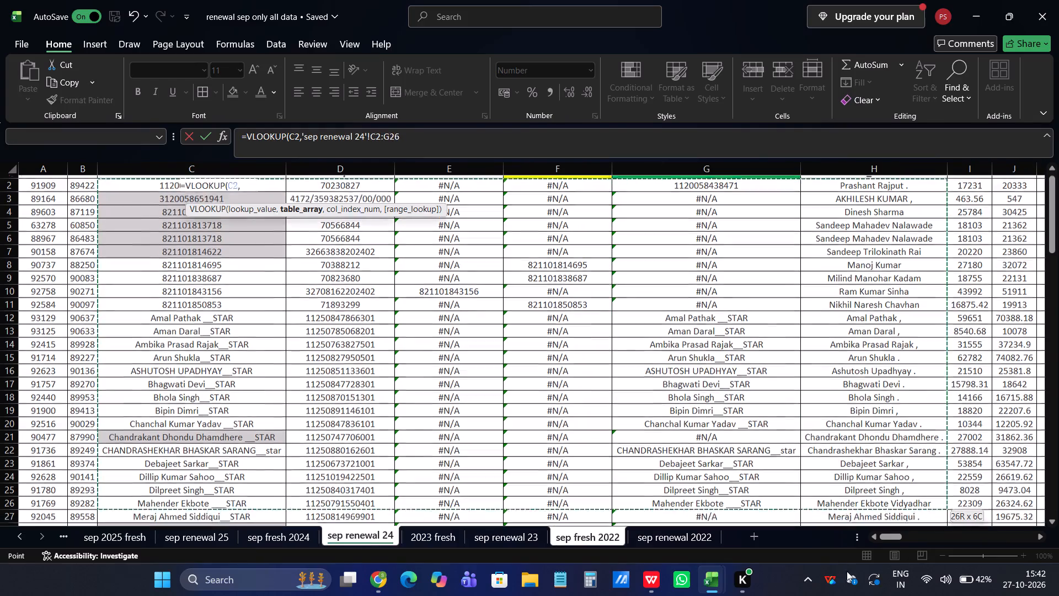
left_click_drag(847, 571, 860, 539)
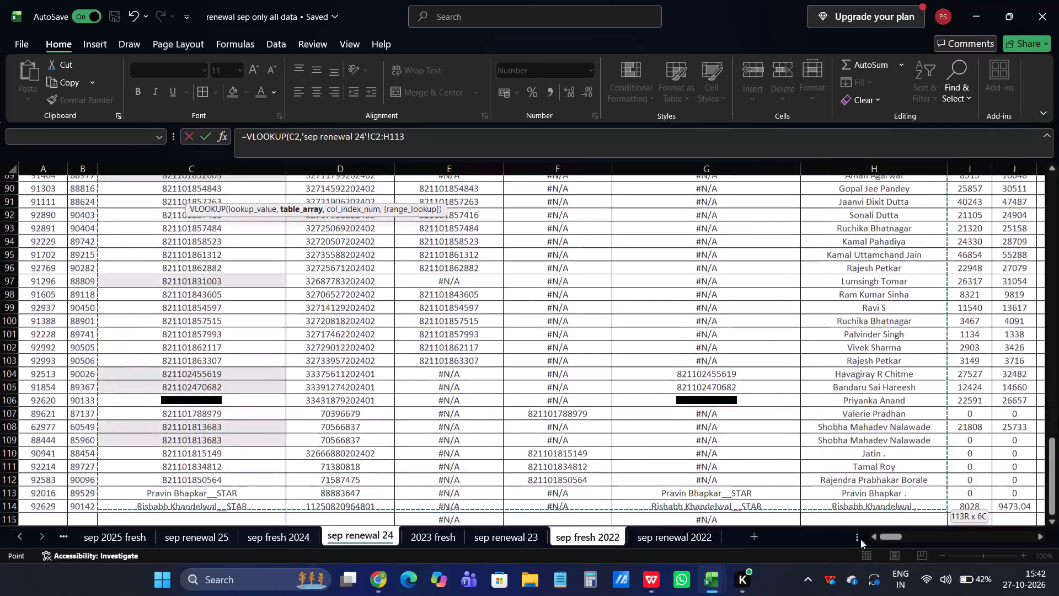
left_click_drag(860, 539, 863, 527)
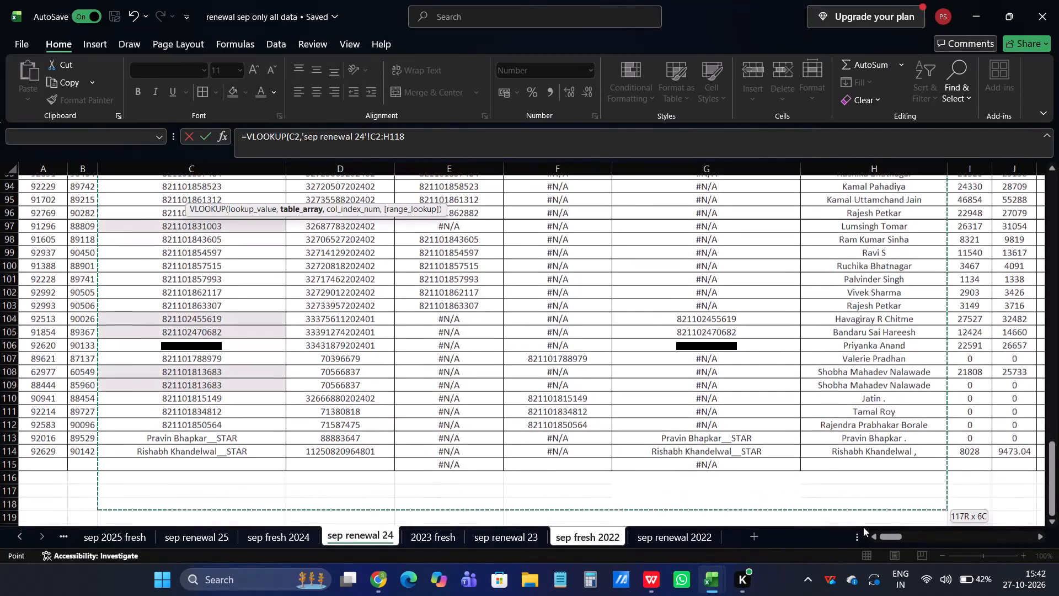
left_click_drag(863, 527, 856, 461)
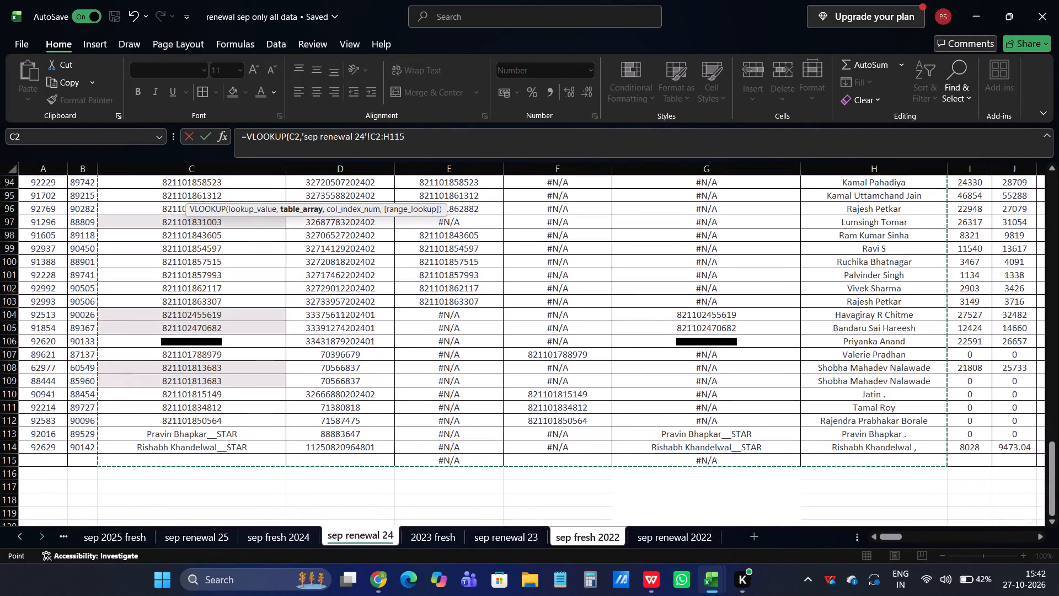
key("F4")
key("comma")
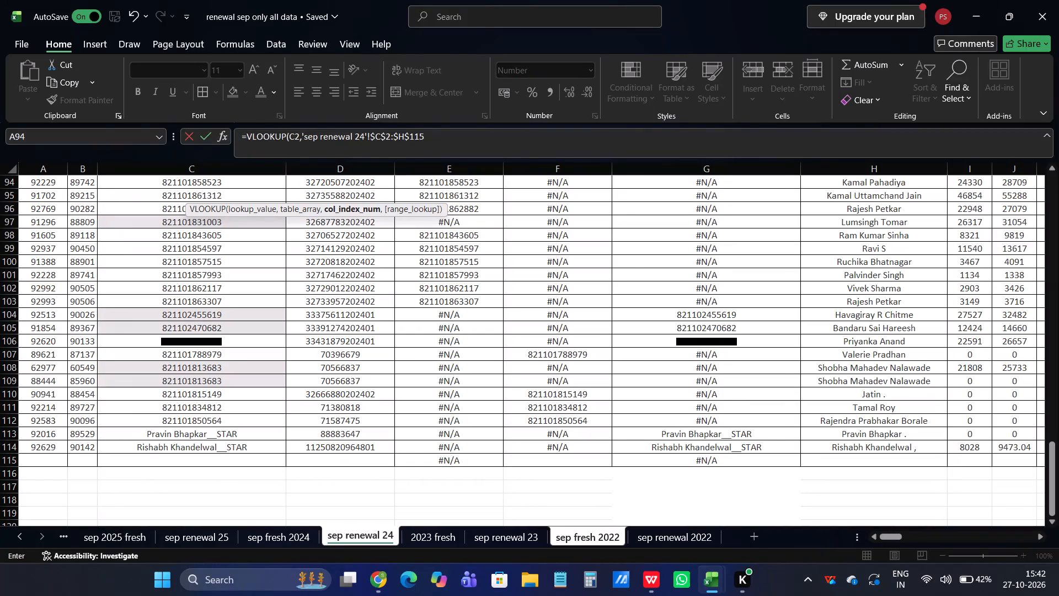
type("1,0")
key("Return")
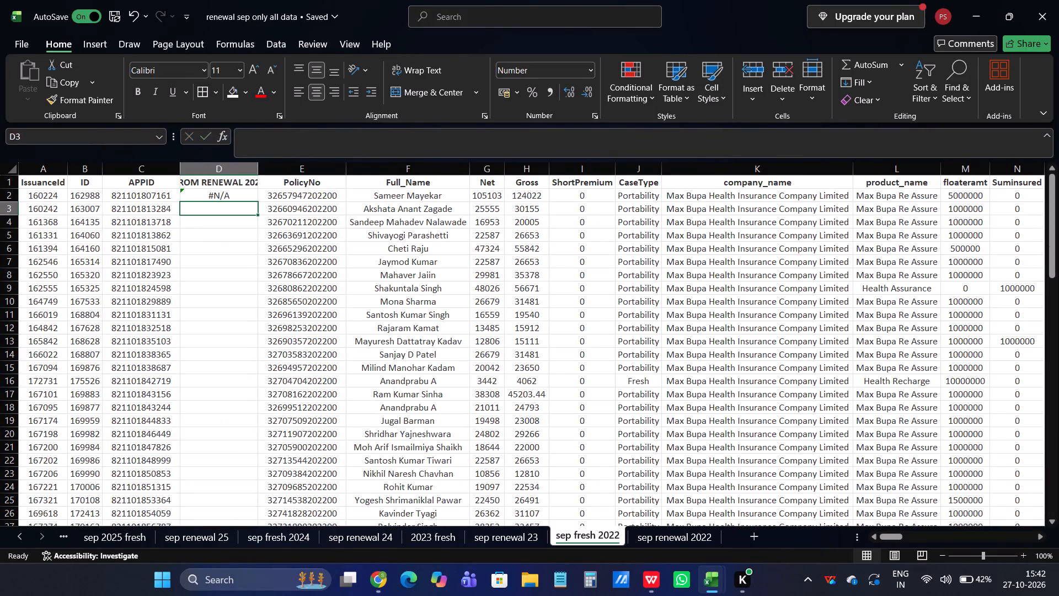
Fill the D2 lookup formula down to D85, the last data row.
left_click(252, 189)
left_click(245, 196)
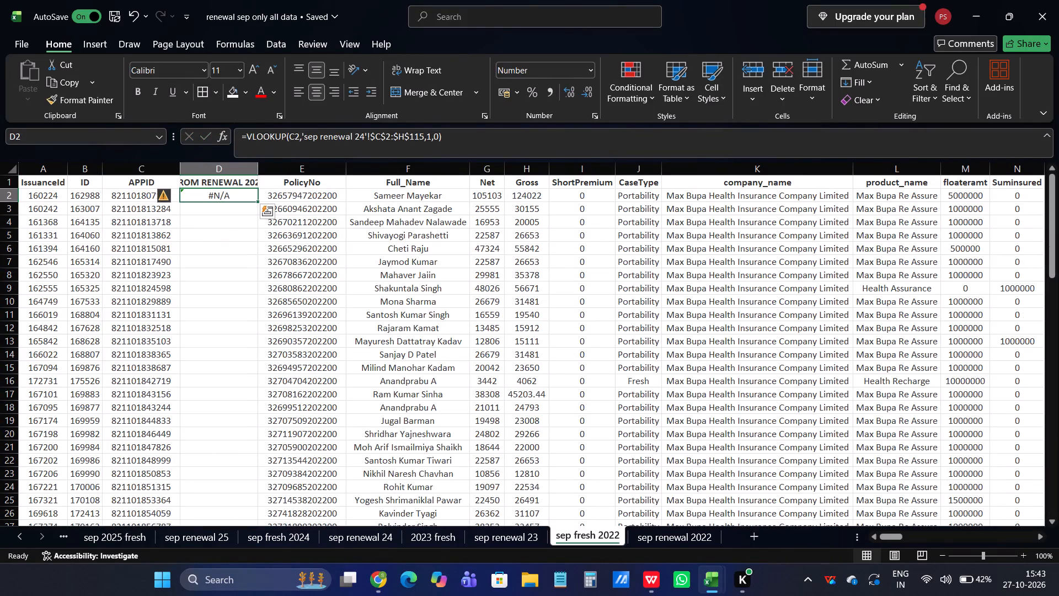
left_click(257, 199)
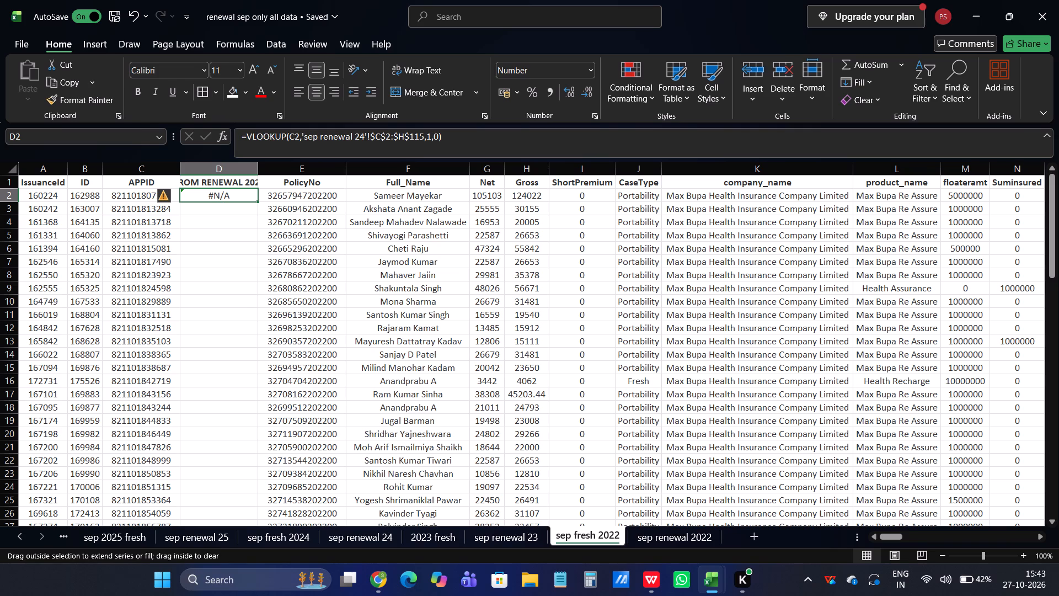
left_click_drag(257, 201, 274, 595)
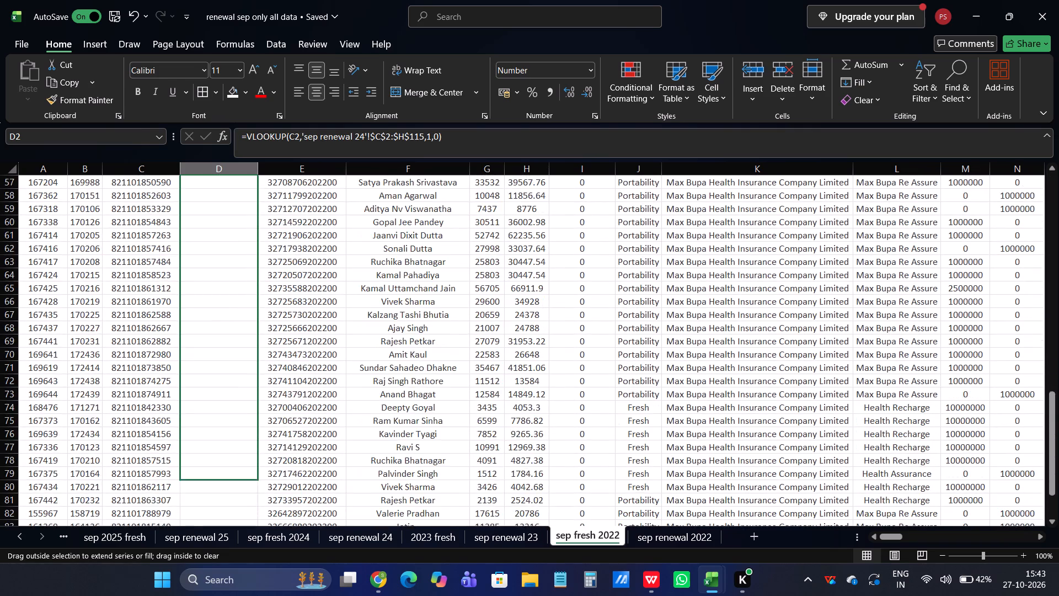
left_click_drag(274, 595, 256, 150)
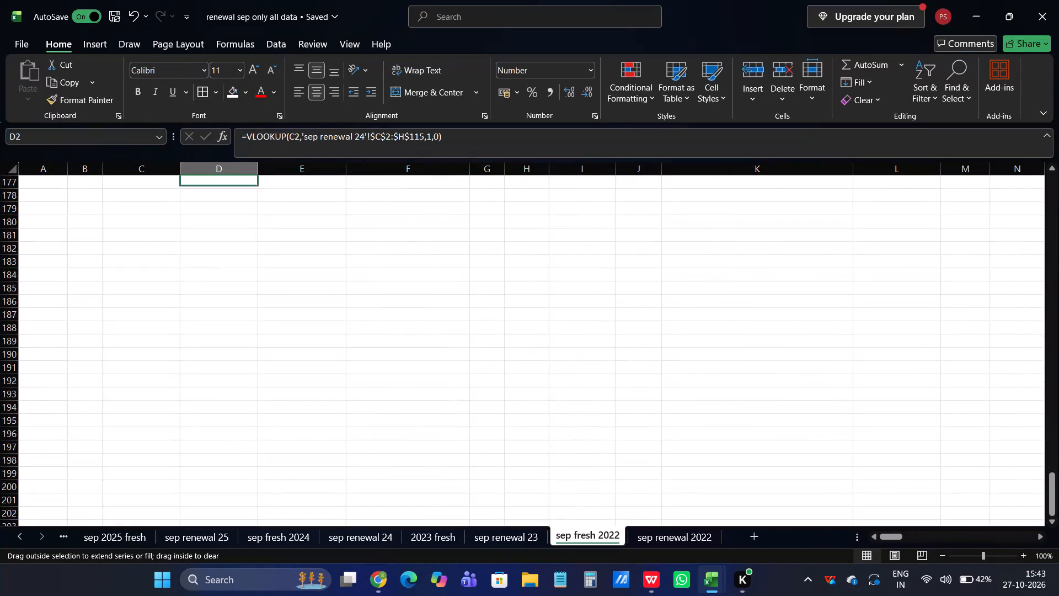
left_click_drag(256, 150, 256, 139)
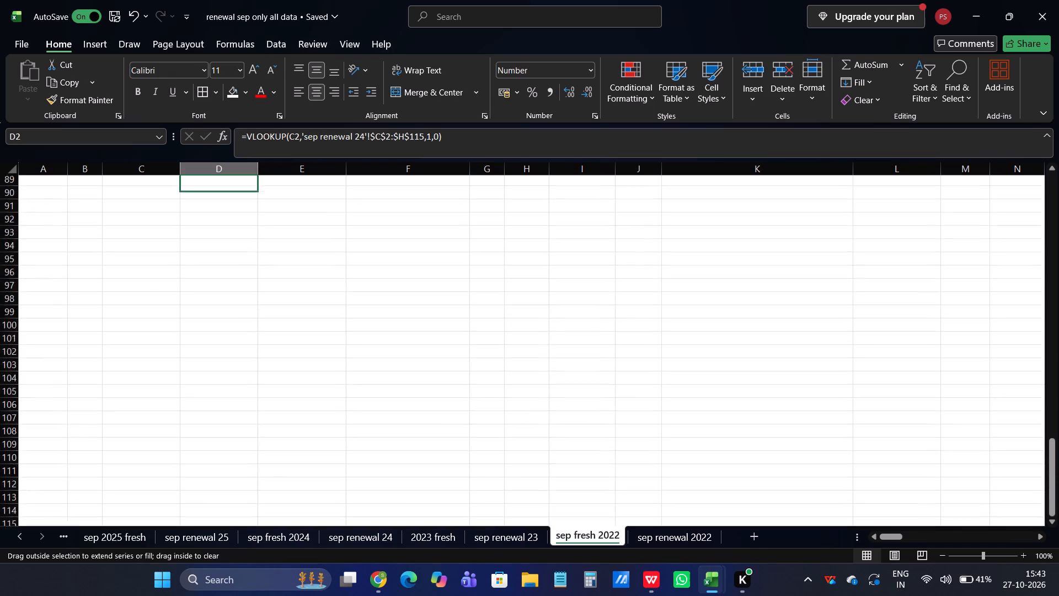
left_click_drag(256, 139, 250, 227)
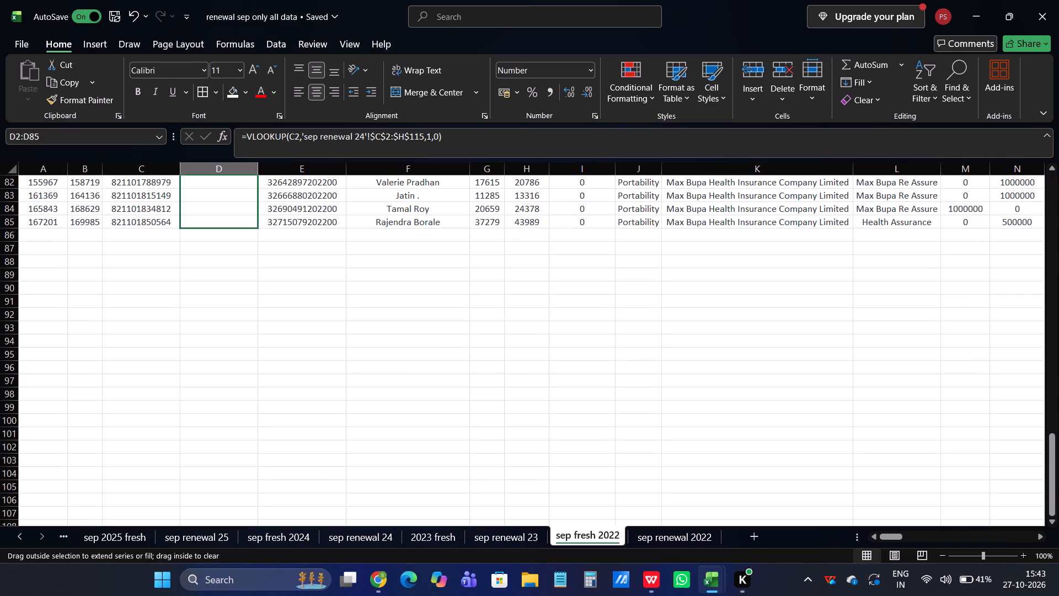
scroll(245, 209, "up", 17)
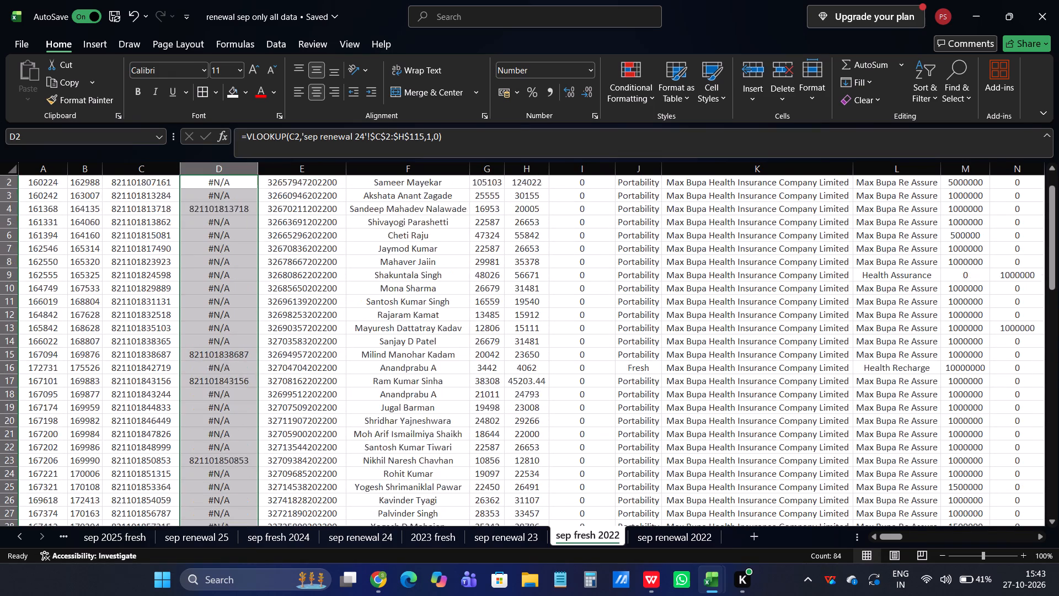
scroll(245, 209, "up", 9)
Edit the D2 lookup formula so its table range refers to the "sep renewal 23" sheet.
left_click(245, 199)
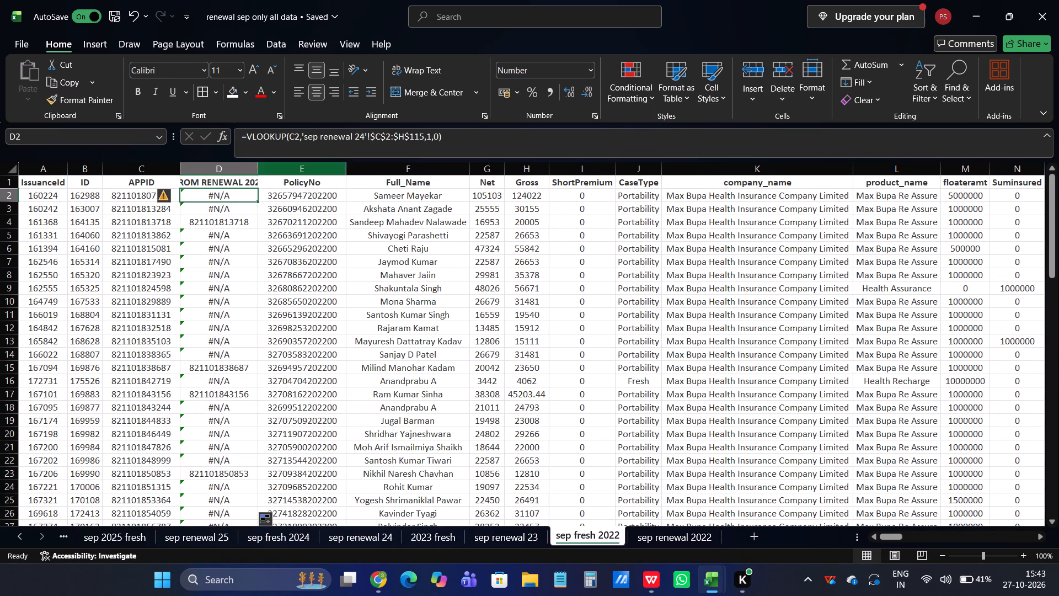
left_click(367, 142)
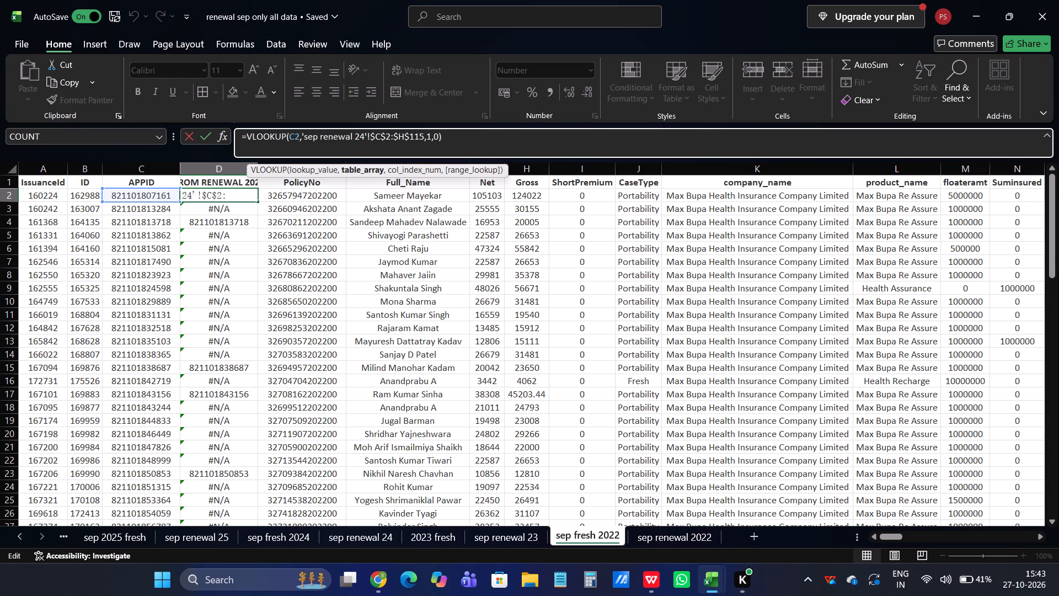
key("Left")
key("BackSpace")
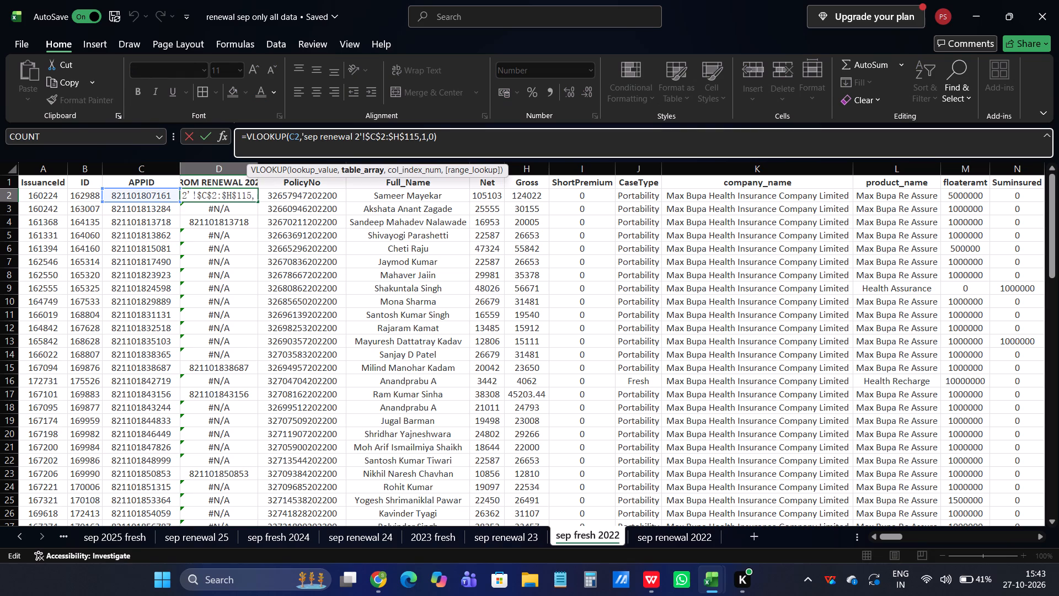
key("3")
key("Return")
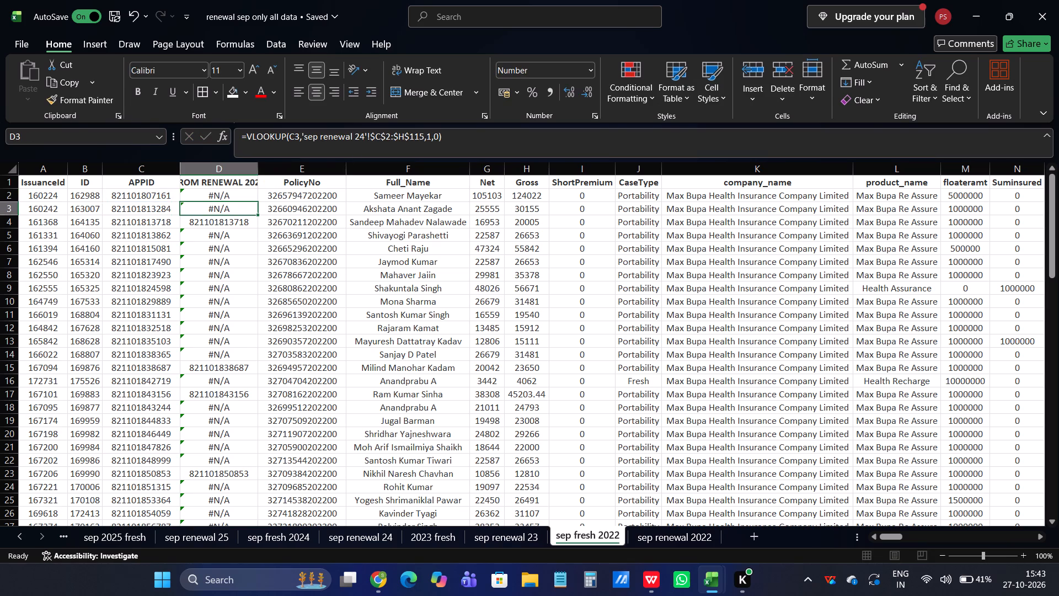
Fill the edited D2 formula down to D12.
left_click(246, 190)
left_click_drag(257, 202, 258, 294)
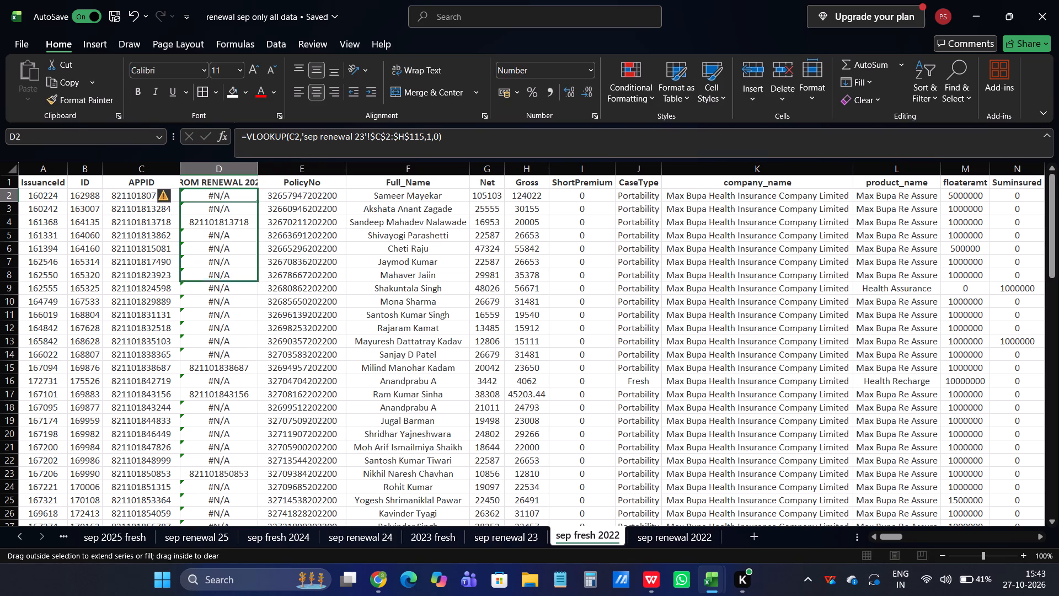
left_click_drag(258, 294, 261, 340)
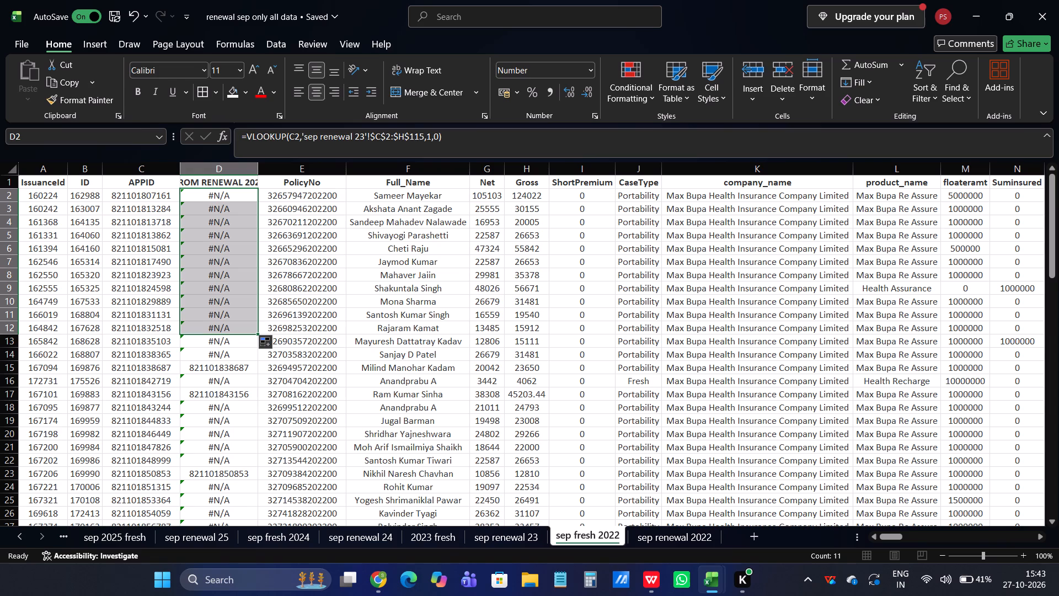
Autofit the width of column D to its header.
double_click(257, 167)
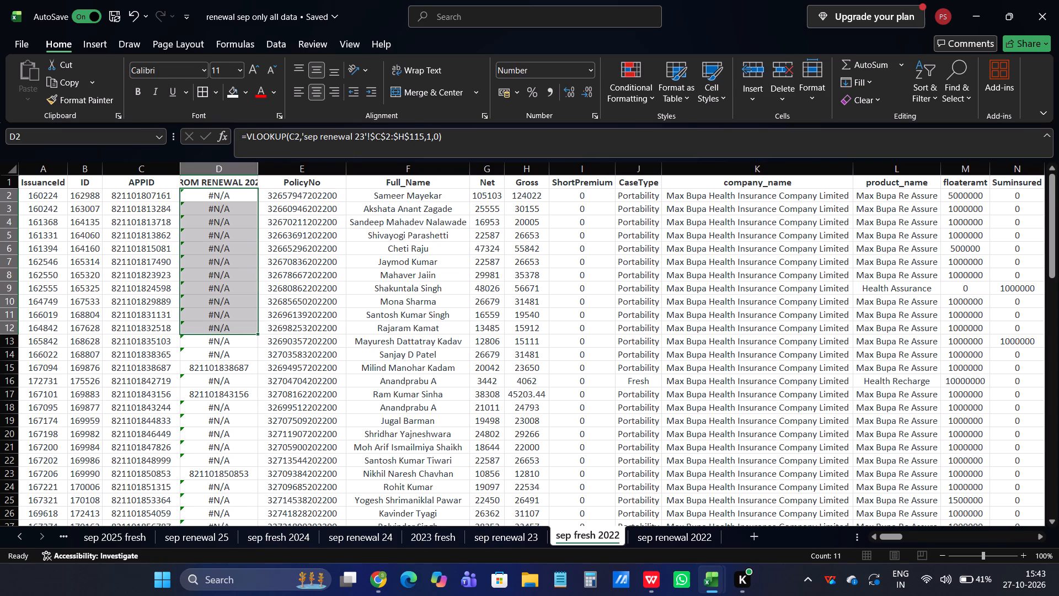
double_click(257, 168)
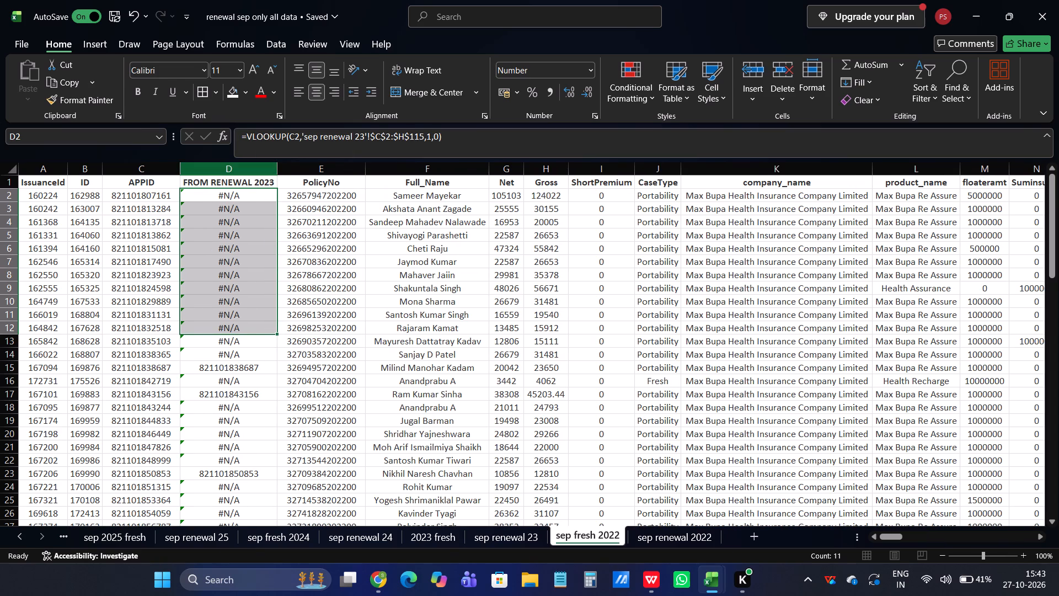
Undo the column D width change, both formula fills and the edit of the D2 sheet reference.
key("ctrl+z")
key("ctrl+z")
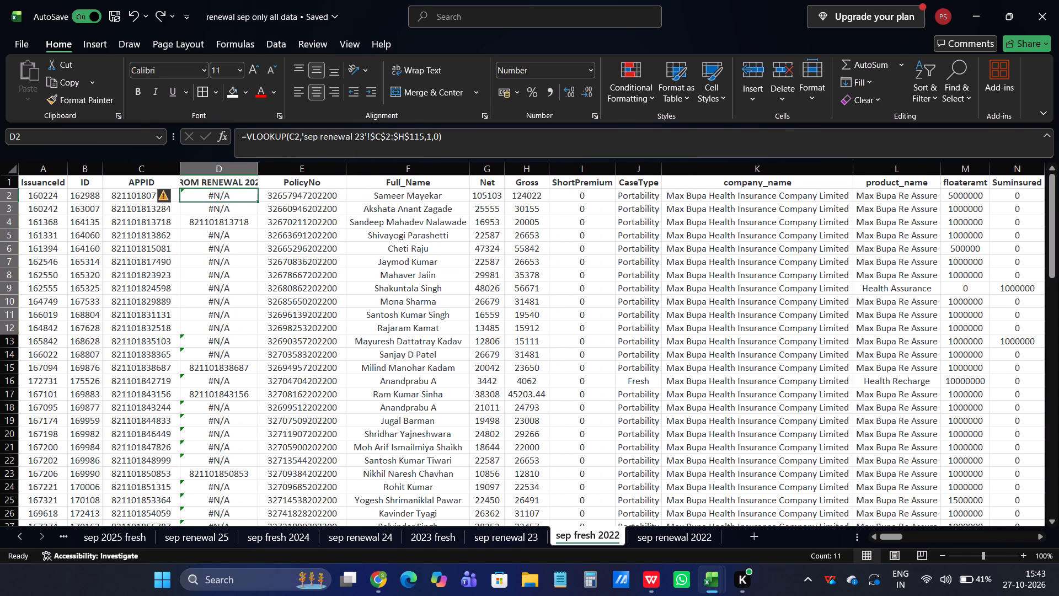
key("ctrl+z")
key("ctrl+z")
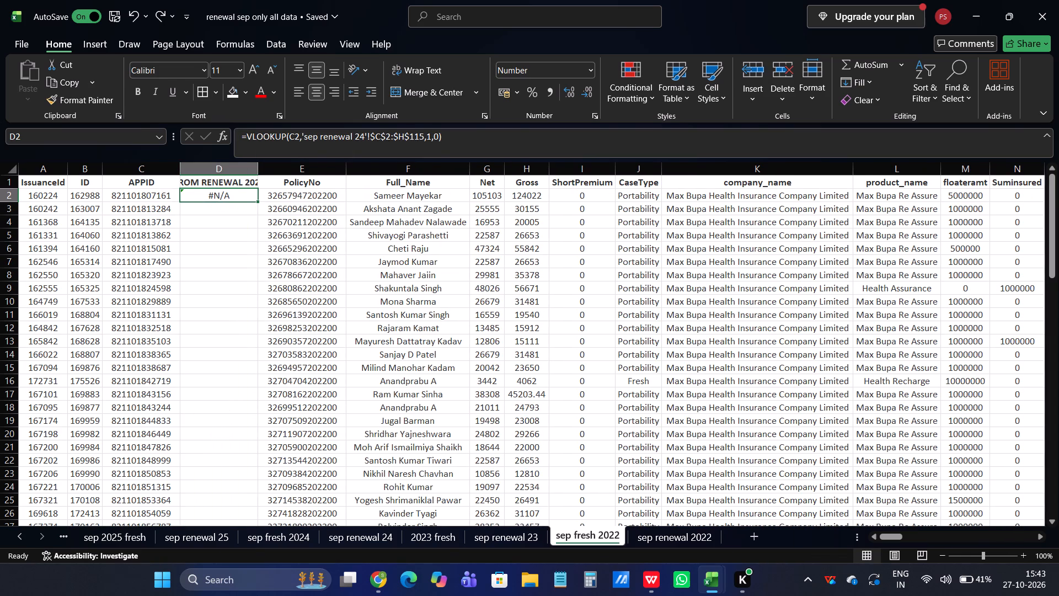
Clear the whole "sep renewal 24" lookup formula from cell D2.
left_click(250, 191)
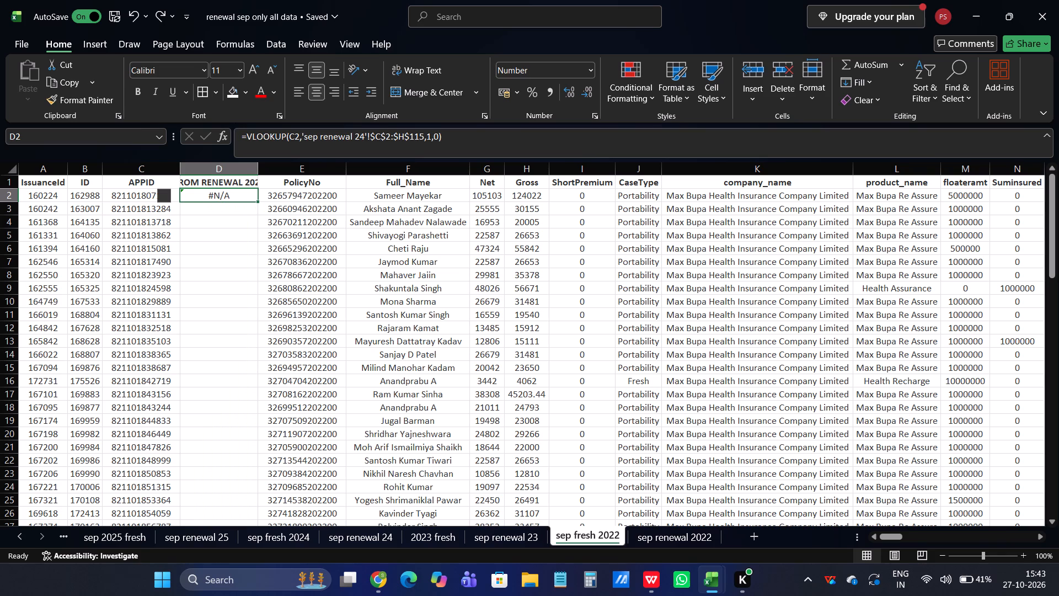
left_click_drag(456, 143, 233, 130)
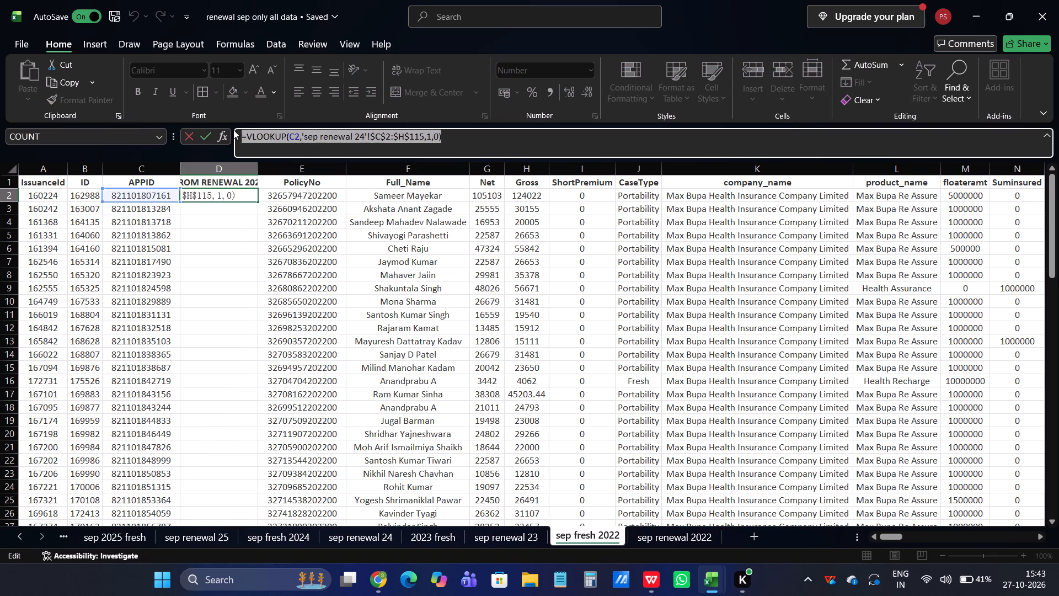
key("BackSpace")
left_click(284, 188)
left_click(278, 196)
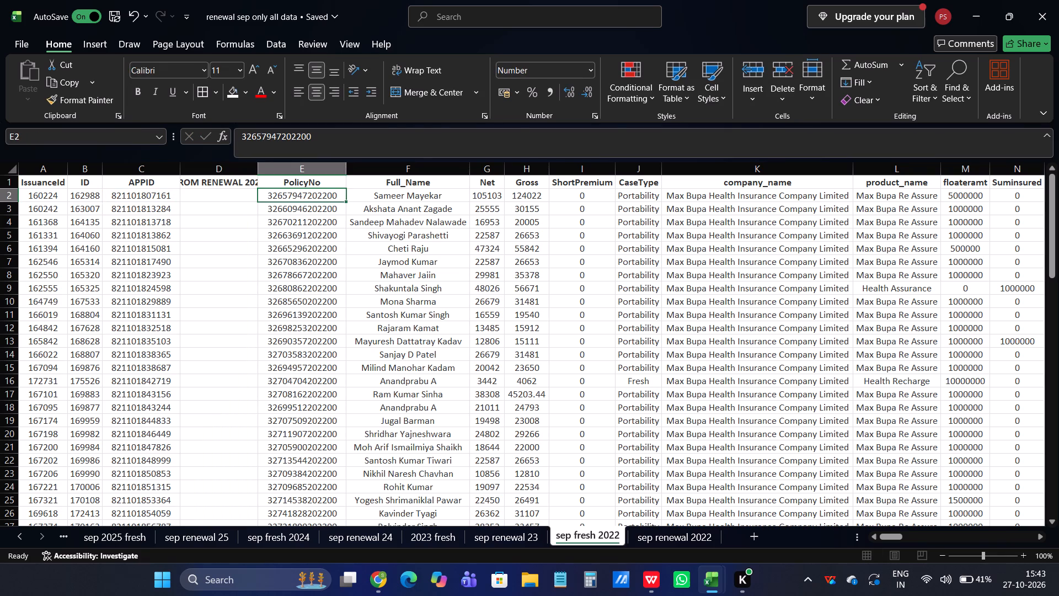
Autofit column D to show its full "FROM RENEWAL 2023" header.
left_click(245, 200)
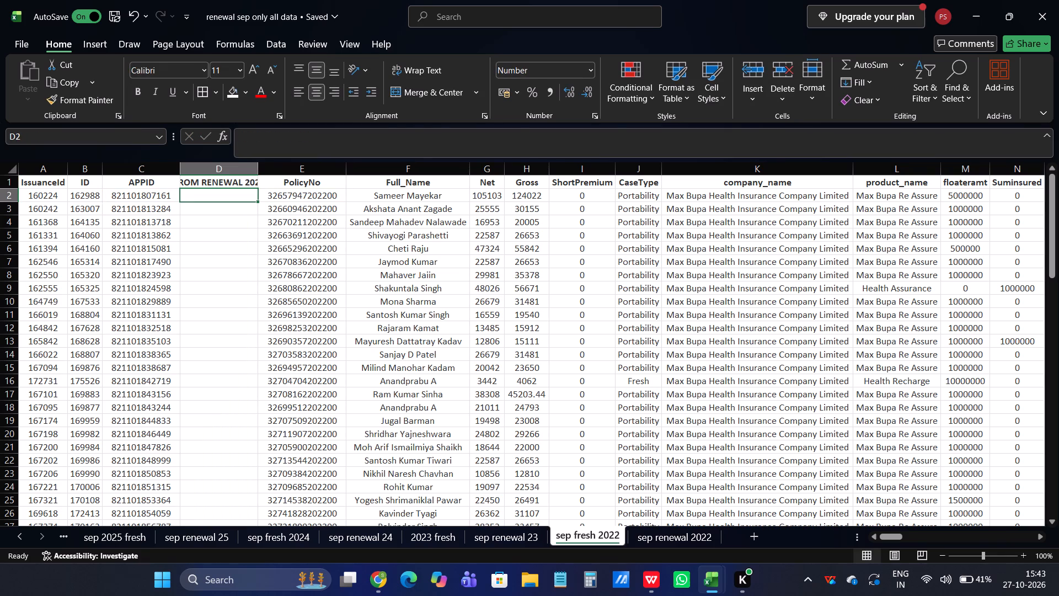
double_click(258, 169)
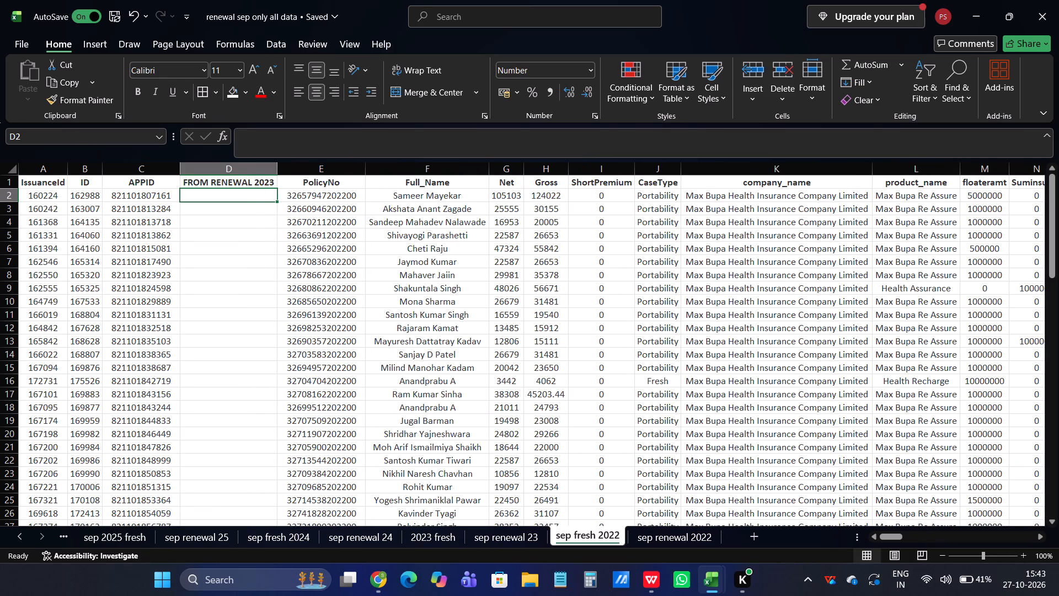
In D2, enter a VLOOKUP of C2 in 'sep renewal 23'!$C$2:$J$19, returning column 1 with exact match 0.
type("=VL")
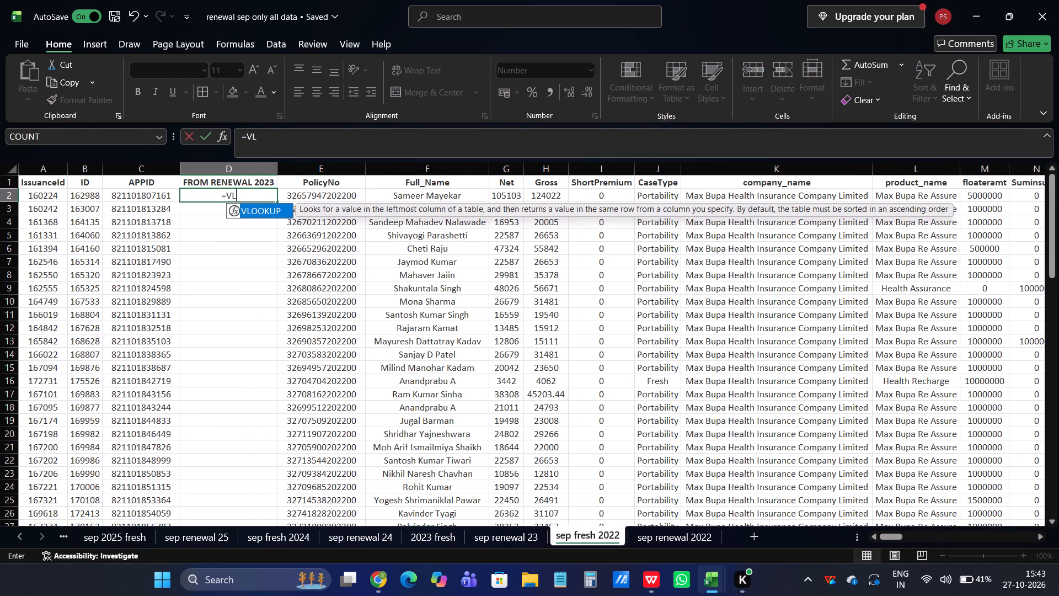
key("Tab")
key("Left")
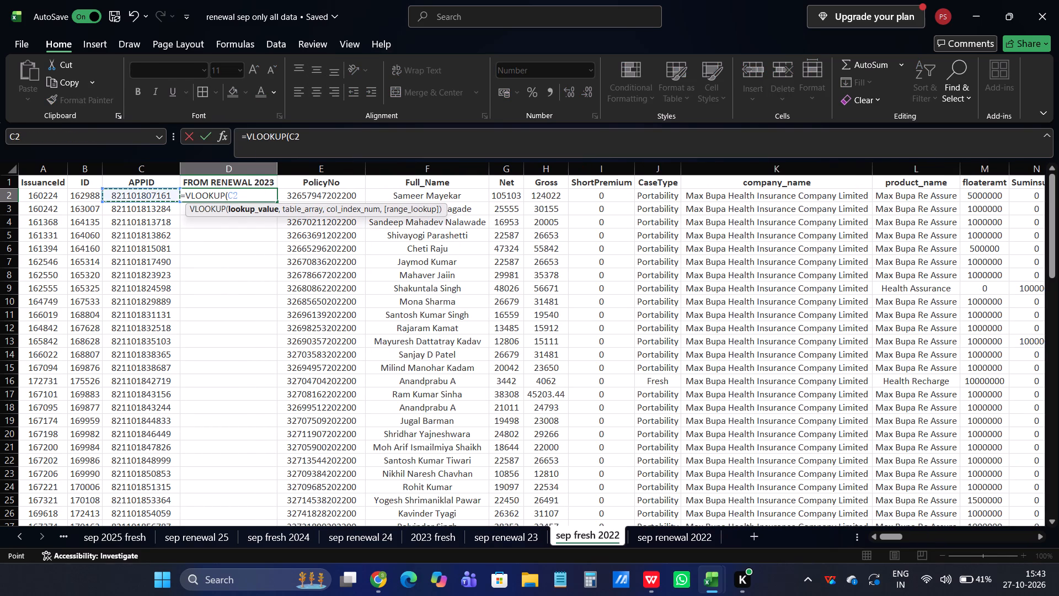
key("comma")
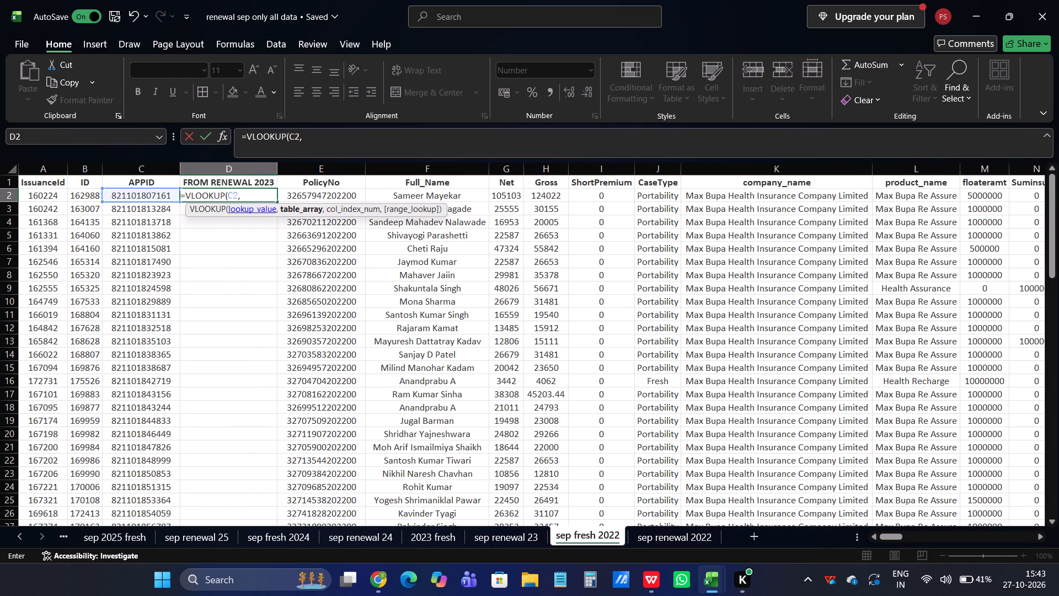
left_click(489, 542)
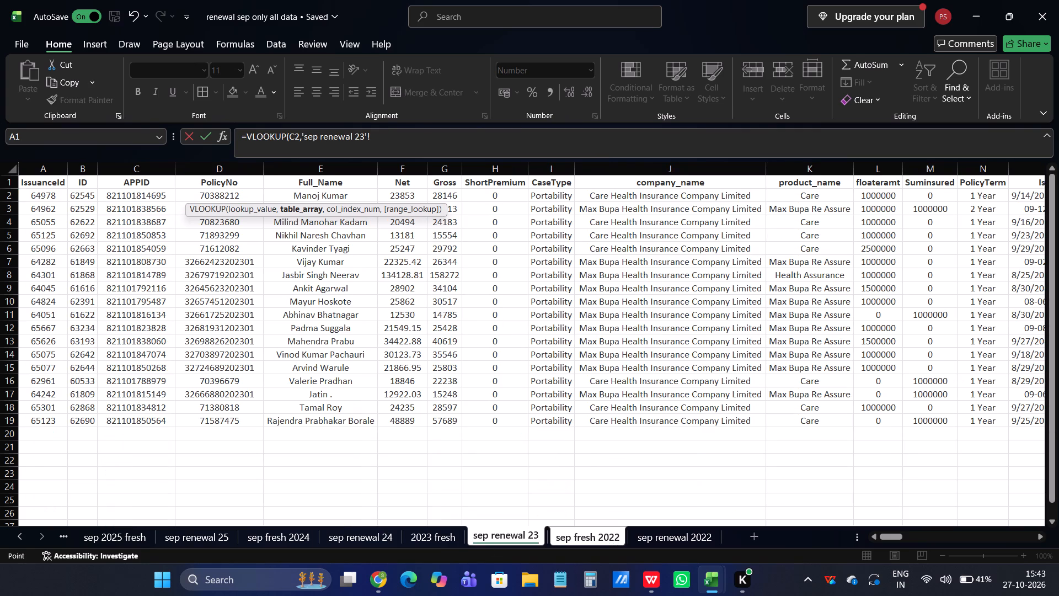
left_click_drag(135, 195, 677, 315)
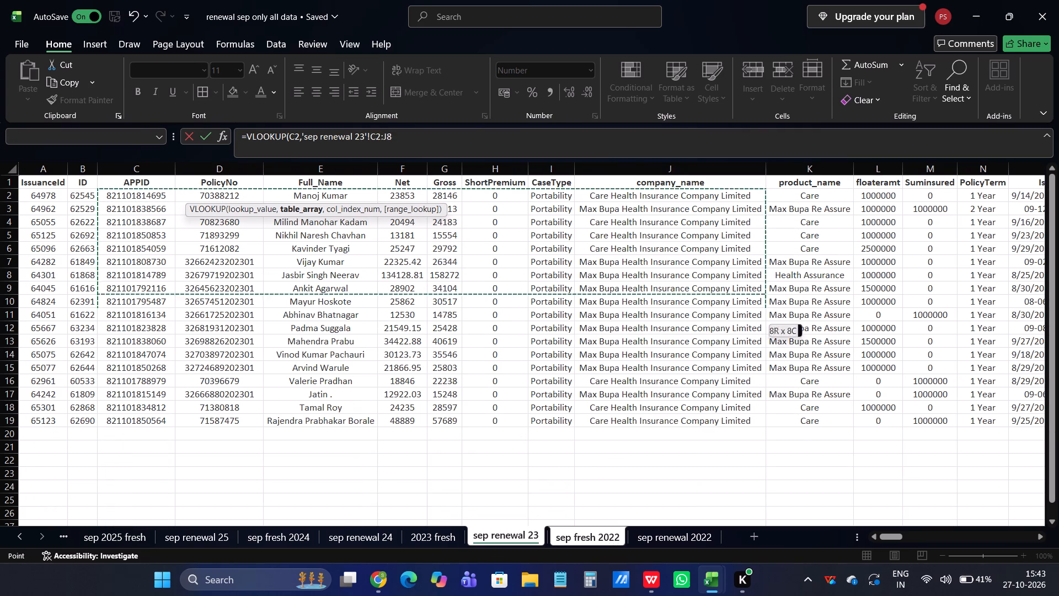
left_click_drag(677, 315, 732, 417)
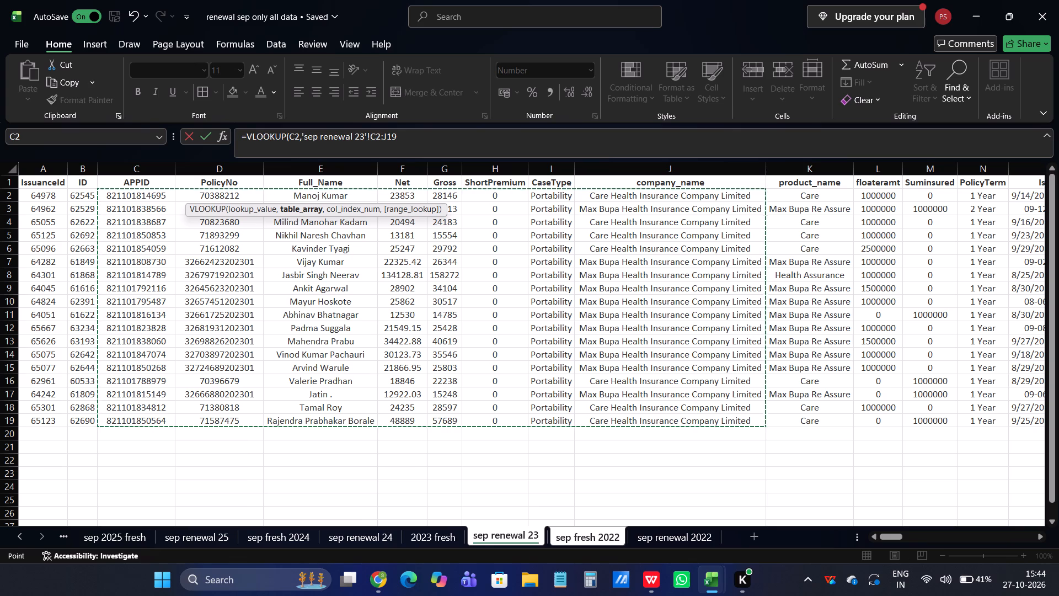
key("F4")
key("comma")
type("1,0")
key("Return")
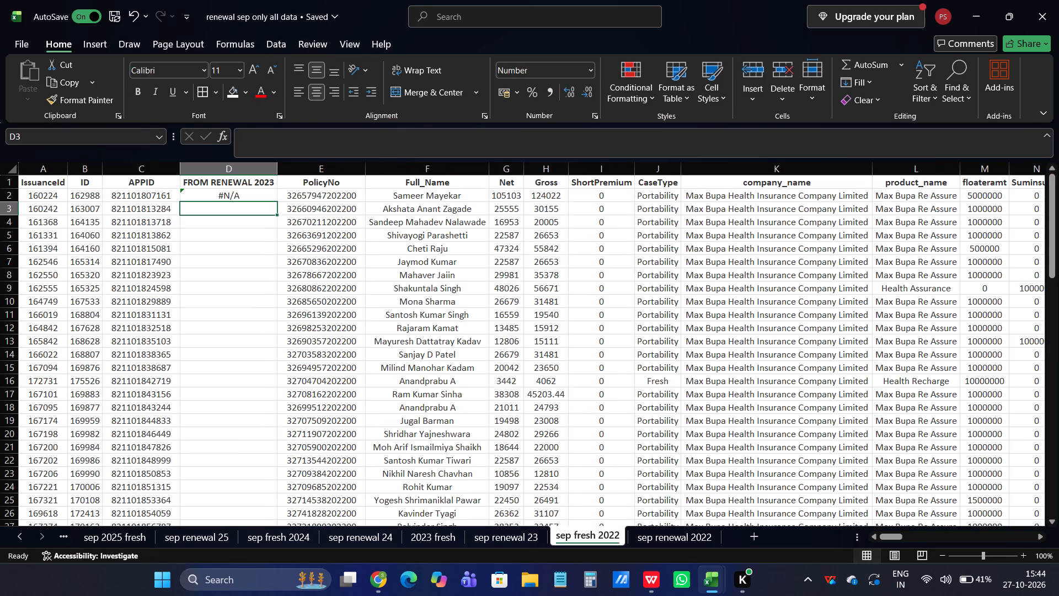
Fill the D2 lookup formula down the "FROM RENEWAL 2023" column to the last data row, 85.
left_click(259, 198)
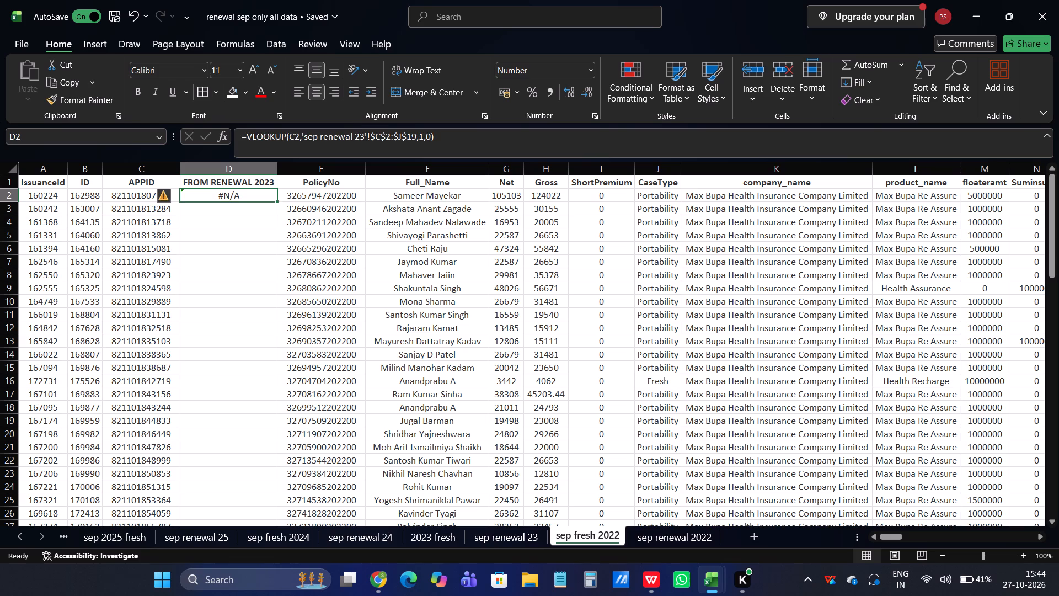
left_click_drag(277, 201, 280, 595)
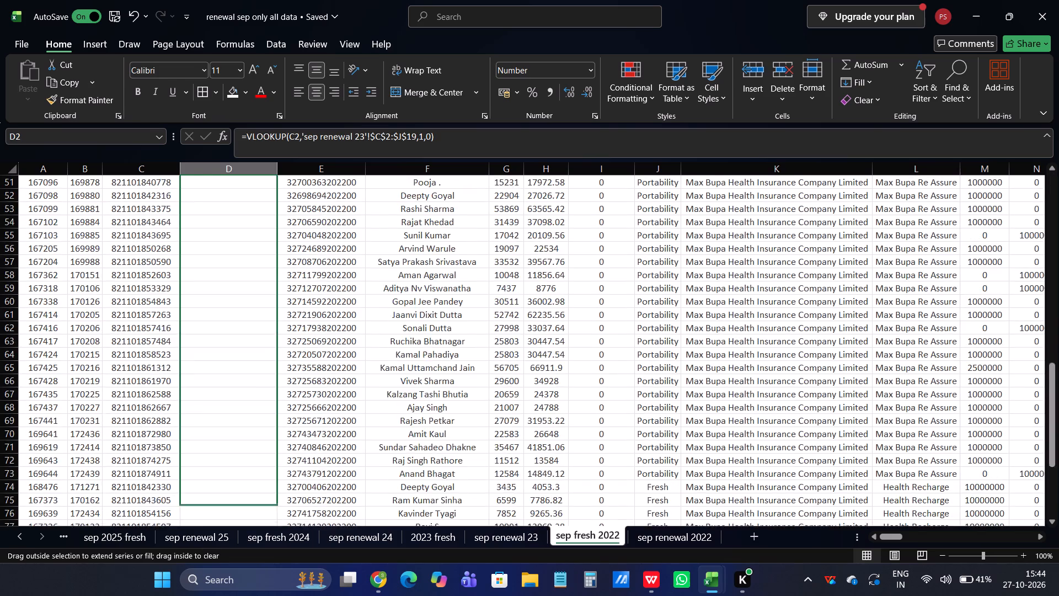
left_click_drag(280, 595, 277, 380)
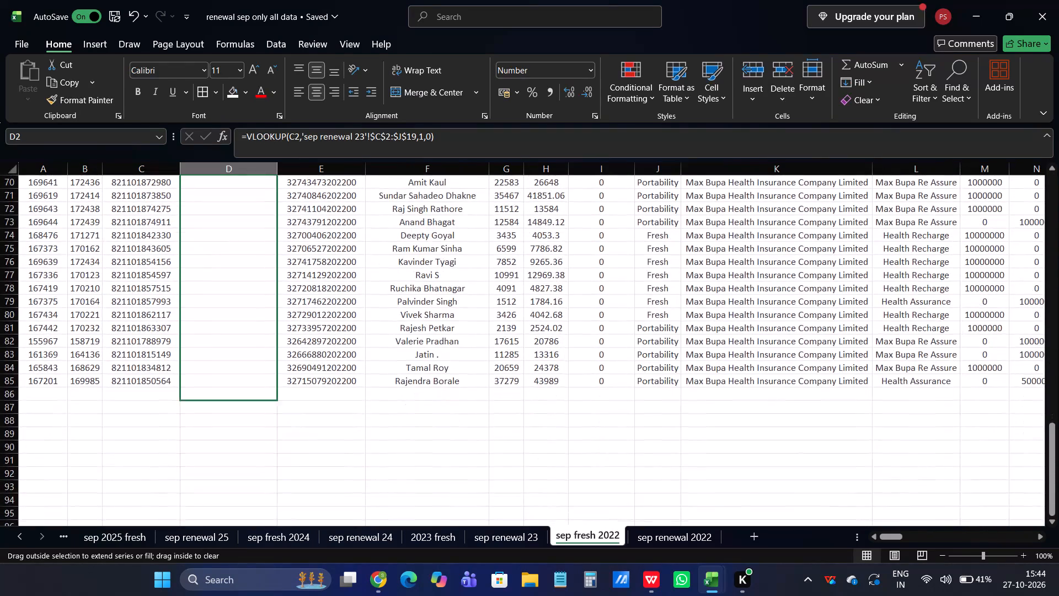
left_click_drag(277, 380, 279, 381)
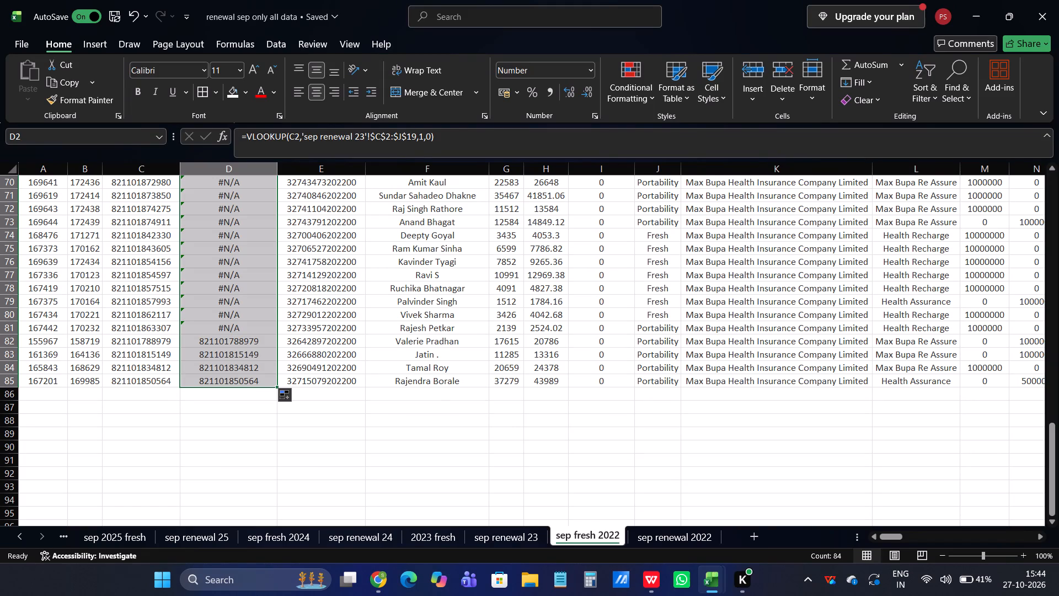
scroll(221, 273, "up", 20)
scroll(221, 273, "up", 2)
left_click(228, 240)
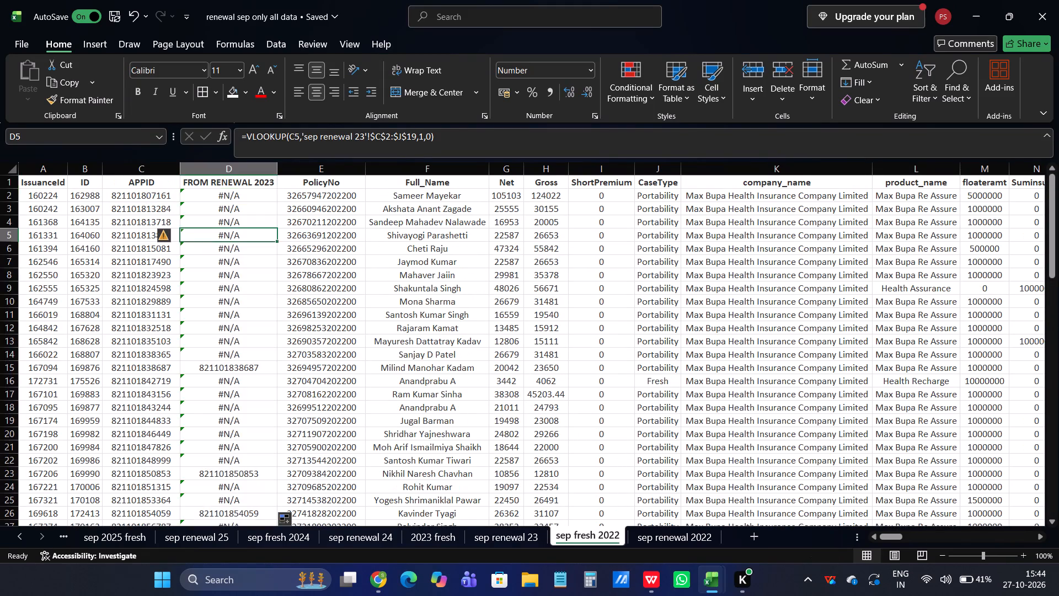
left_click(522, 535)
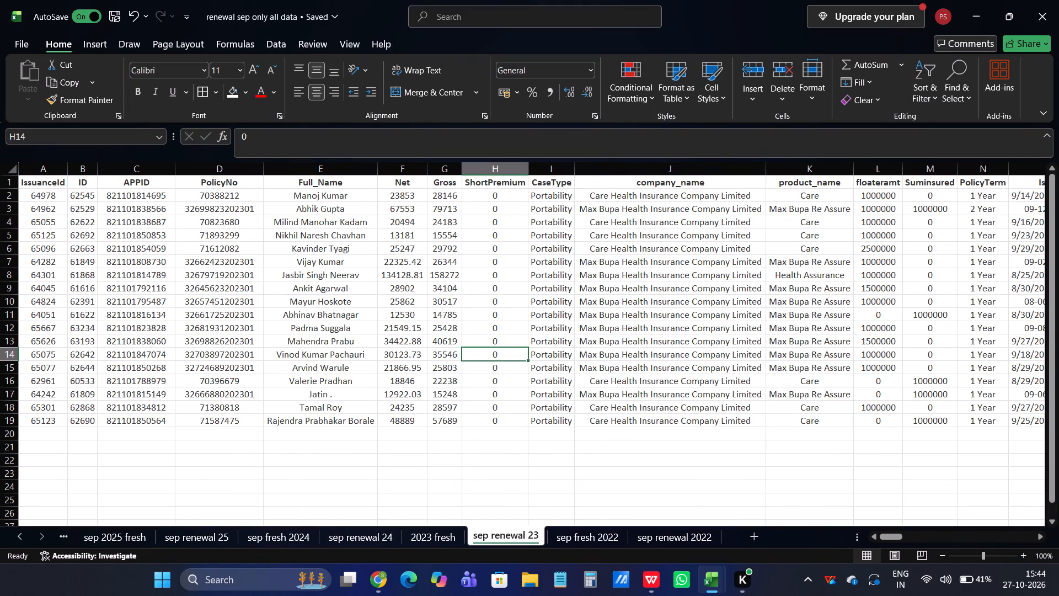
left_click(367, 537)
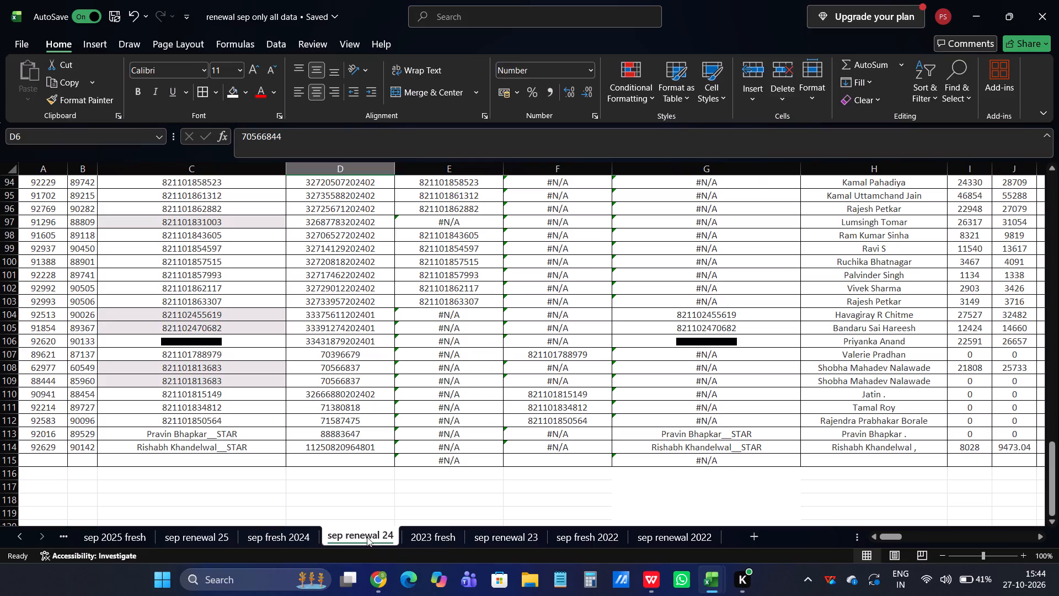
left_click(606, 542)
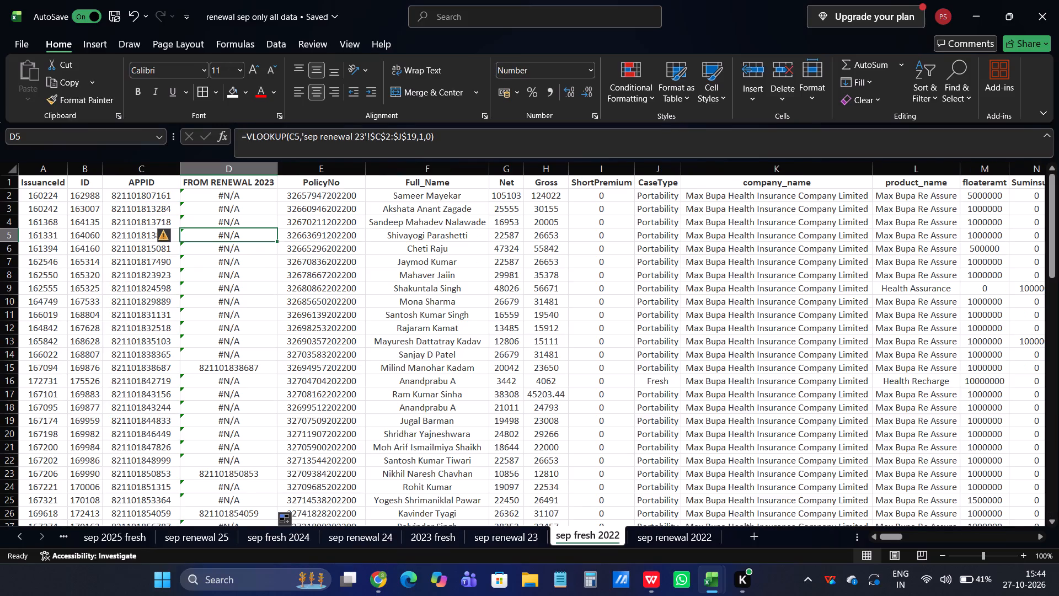
Insert a new column before PolicyNo in "sep fresh 2022" and give it the header "FROM RENEWAL 2024".
right_click(289, 166)
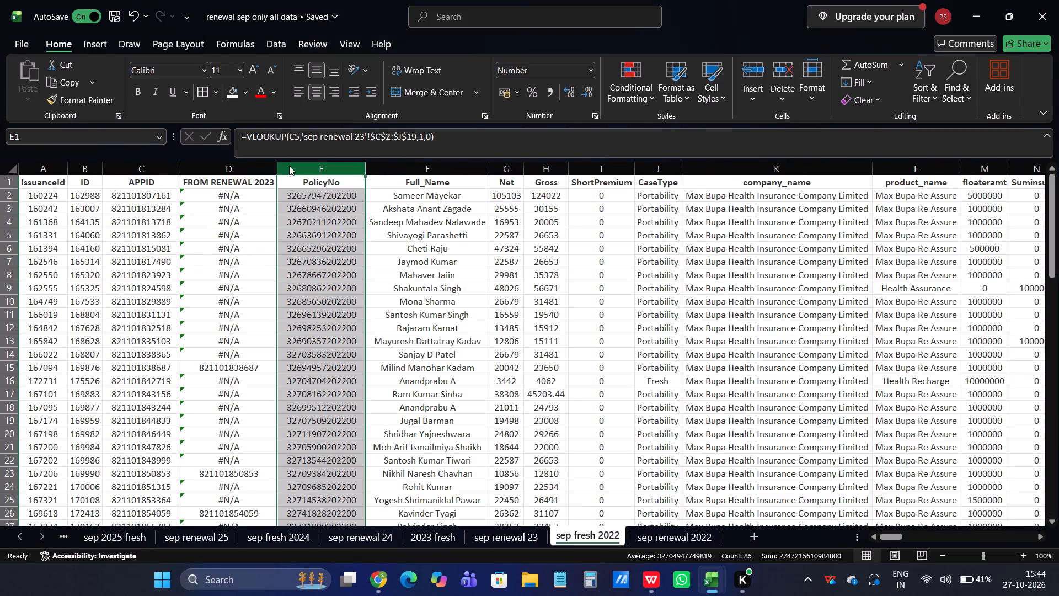
left_click(335, 309)
left_click(323, 184)
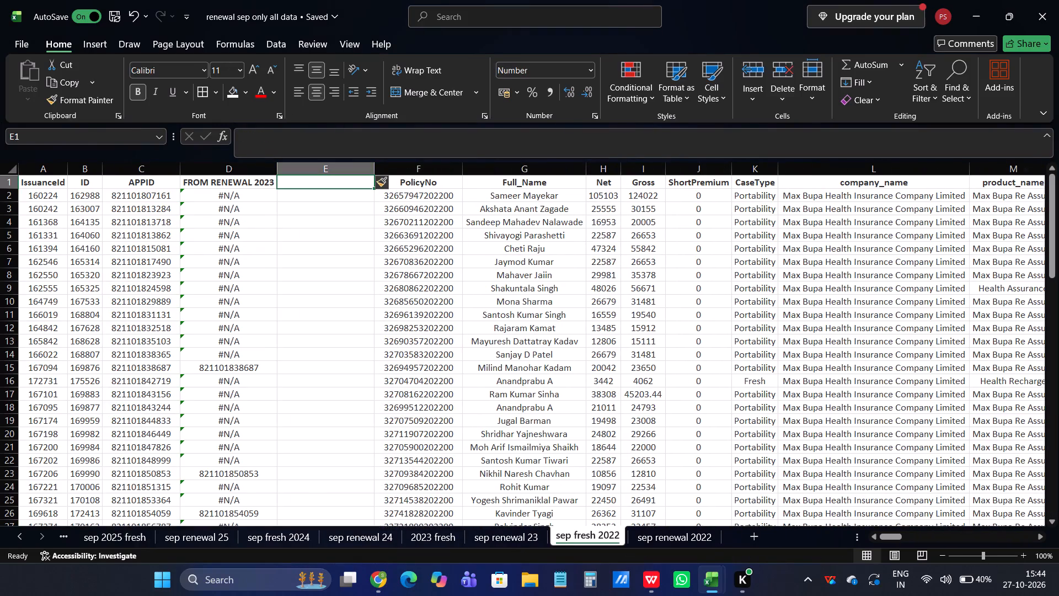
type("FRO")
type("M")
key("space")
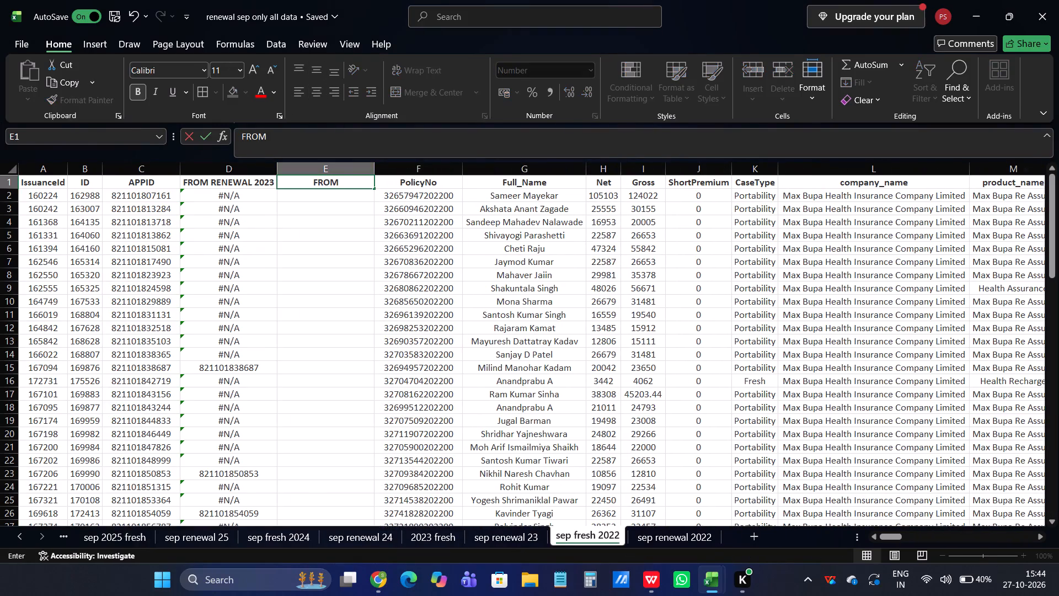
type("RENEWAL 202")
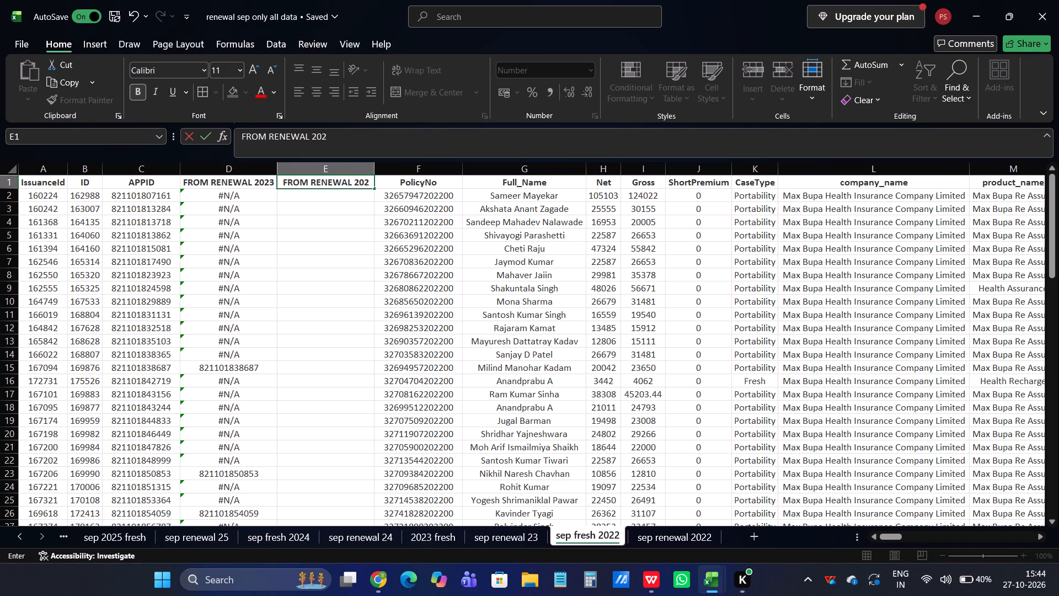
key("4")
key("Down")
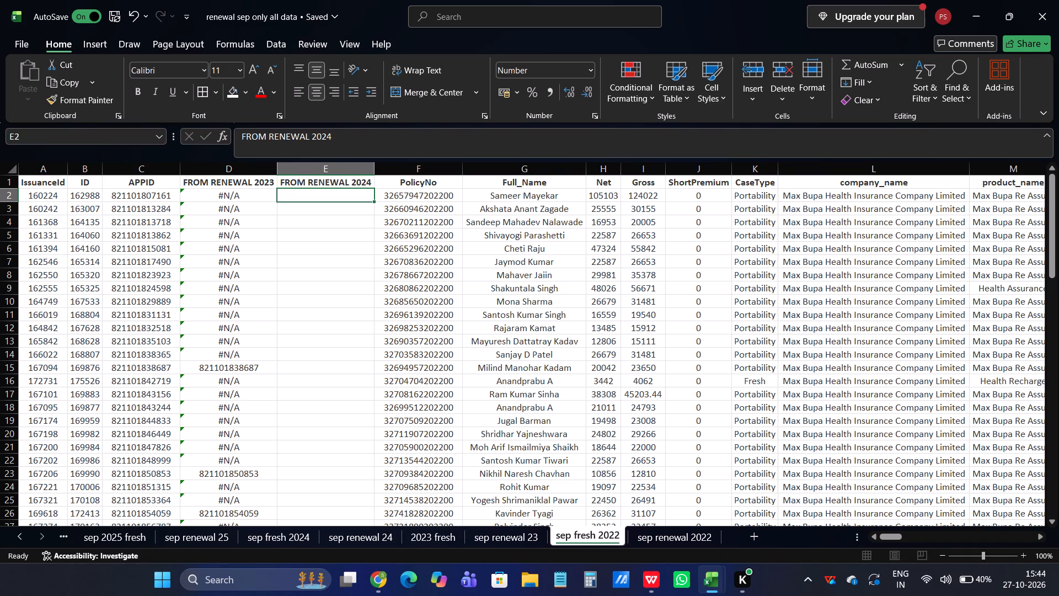
In E2, enter a VLOOKUP of C2 in 'sep renewal 24'!$C$2:$H$115, returning column 1 with exact match 0.
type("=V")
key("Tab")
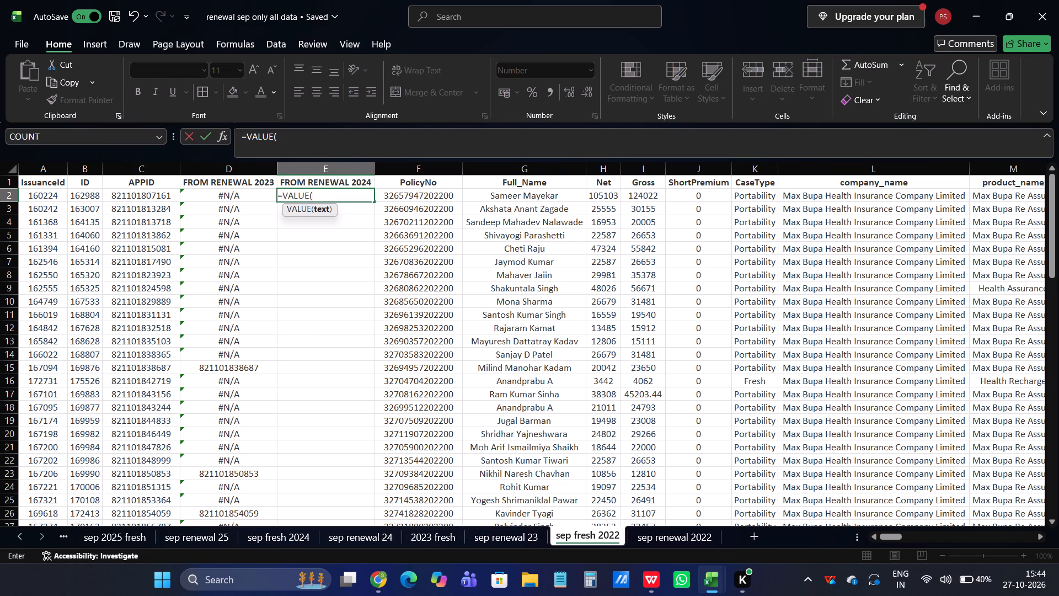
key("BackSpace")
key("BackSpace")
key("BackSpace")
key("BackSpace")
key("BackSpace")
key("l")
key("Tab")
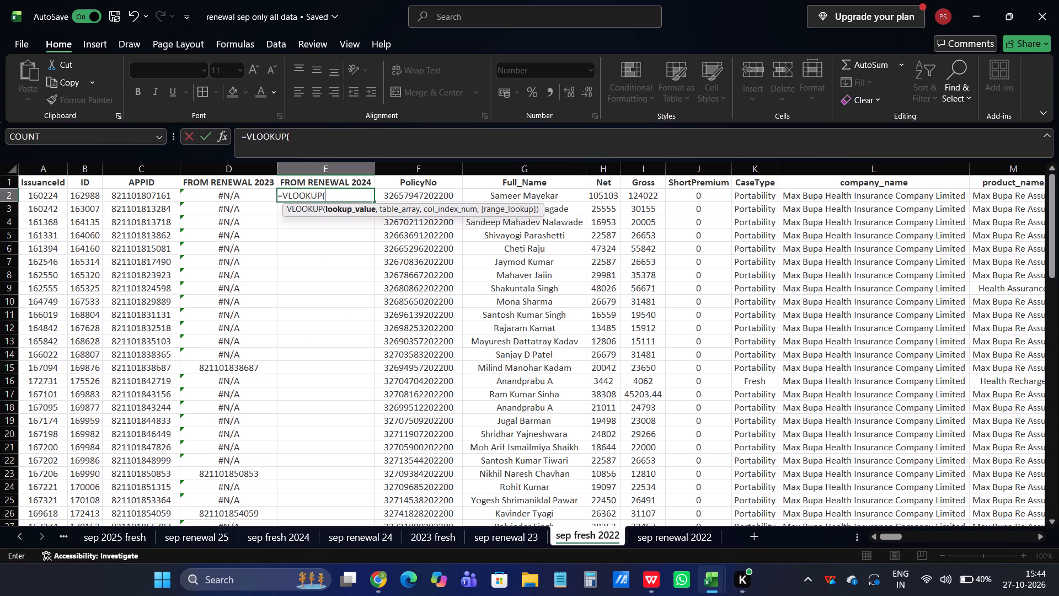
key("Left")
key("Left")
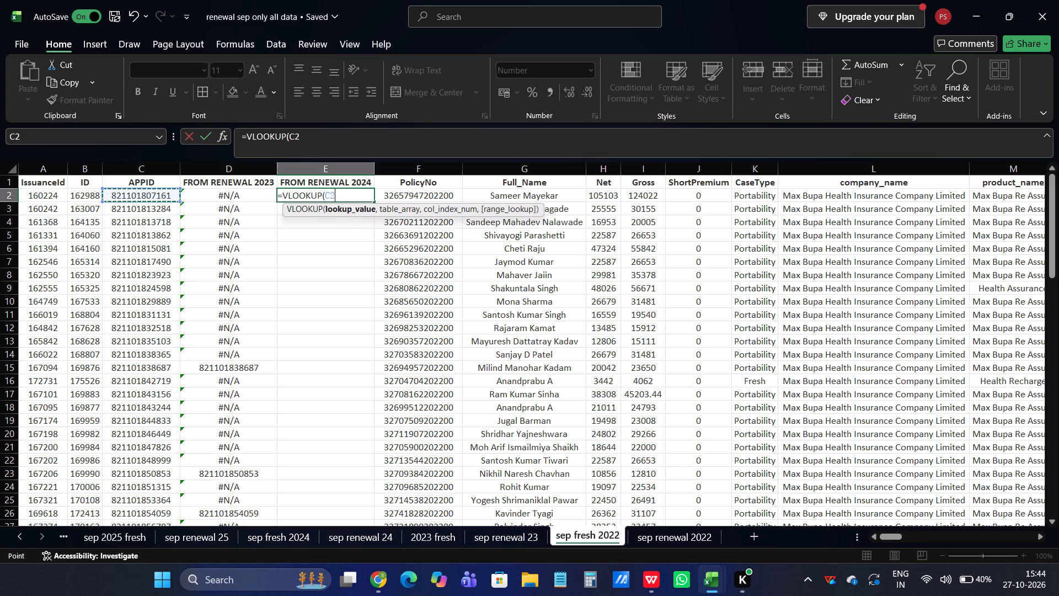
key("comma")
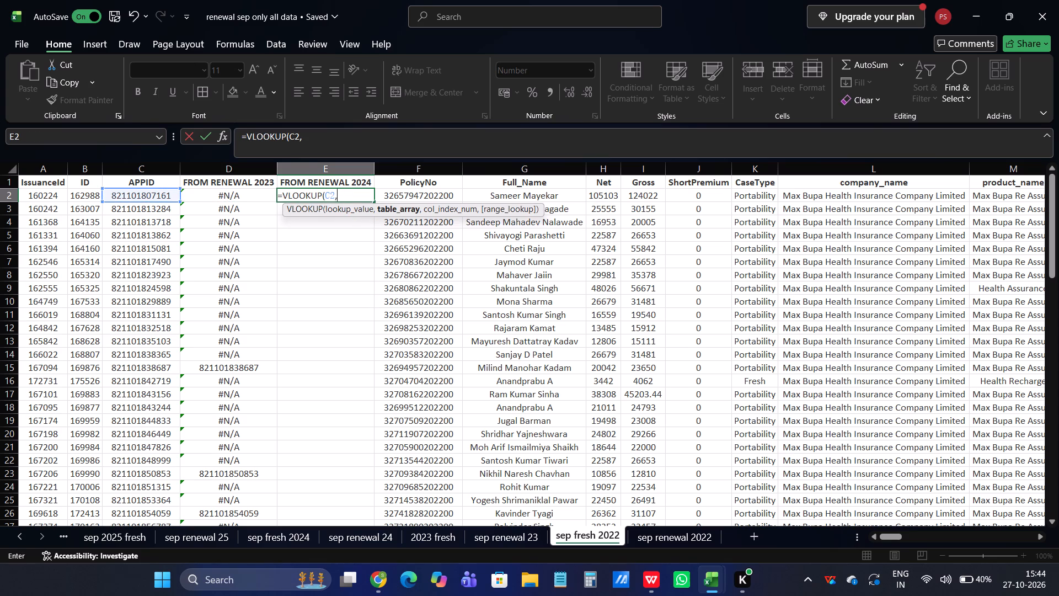
left_click(376, 542)
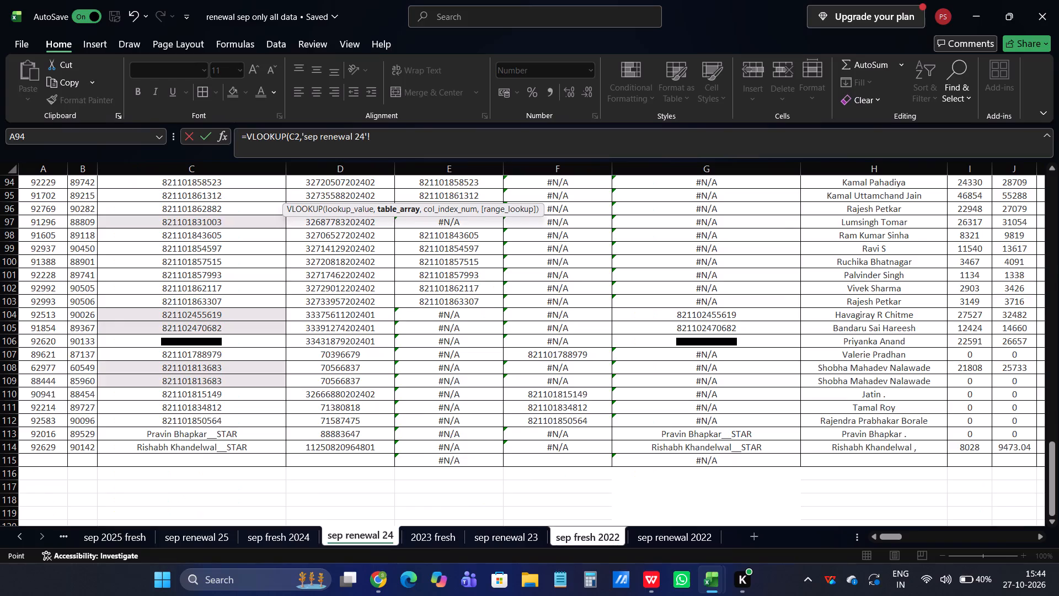
scroll(192, 285, "up", 20)
scroll(192, 285, "up", 8)
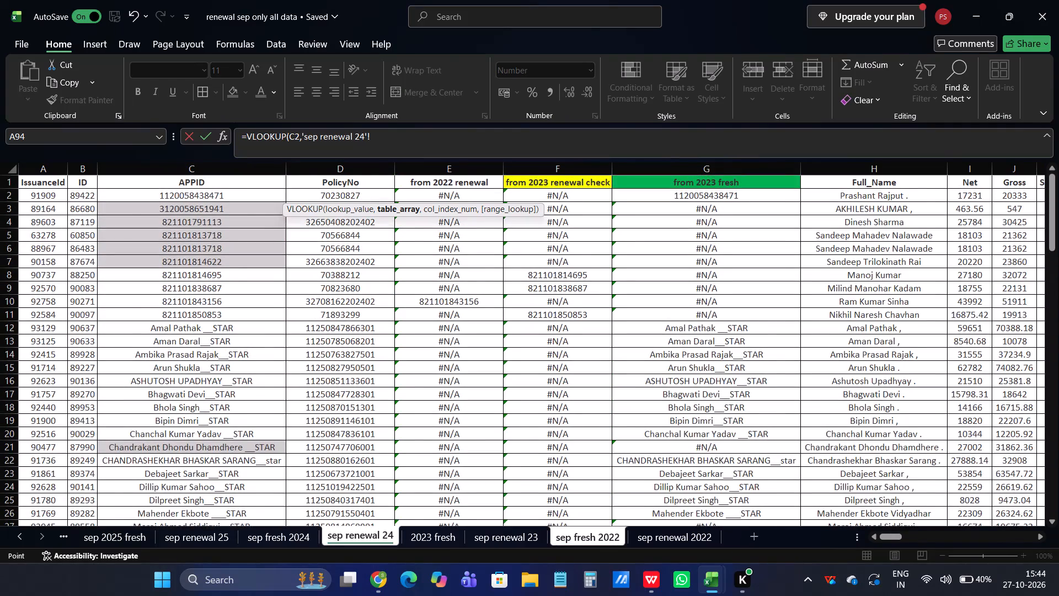
left_click_drag(161, 191, 801, 557)
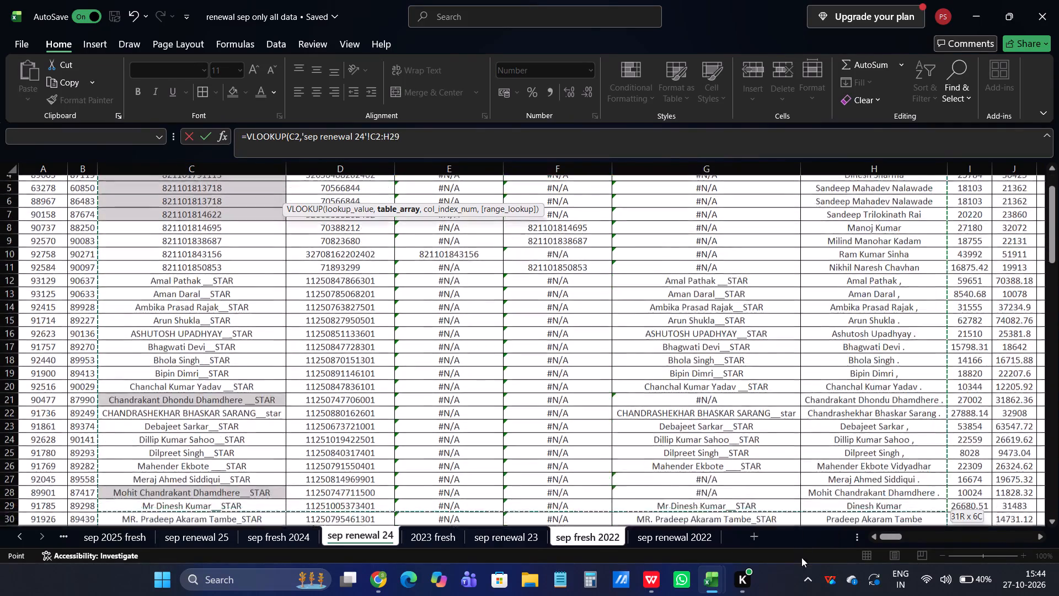
left_click_drag(801, 557, 859, 562)
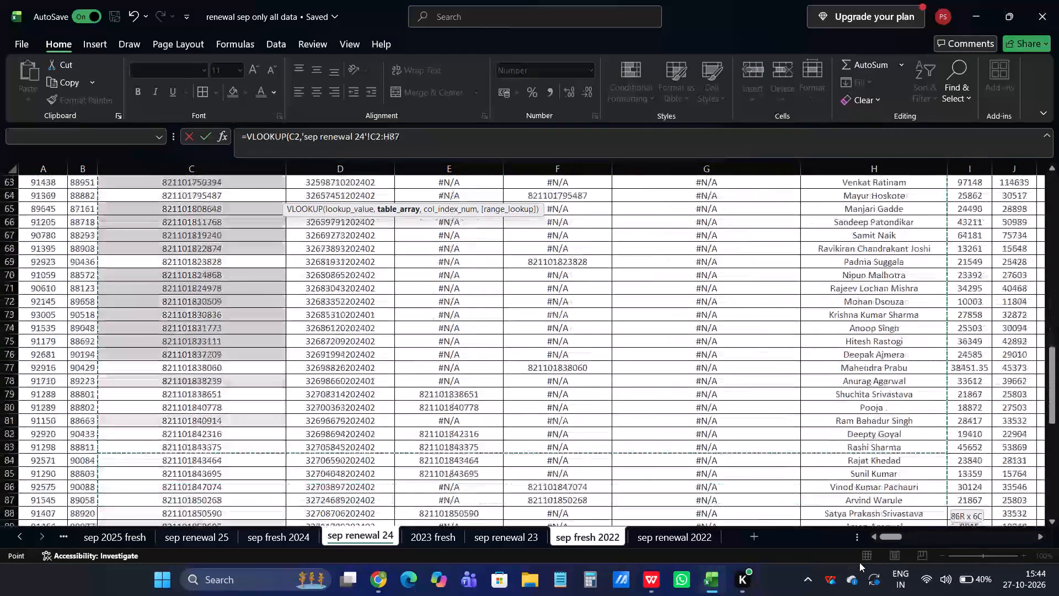
left_click_drag(859, 562, 859, 527)
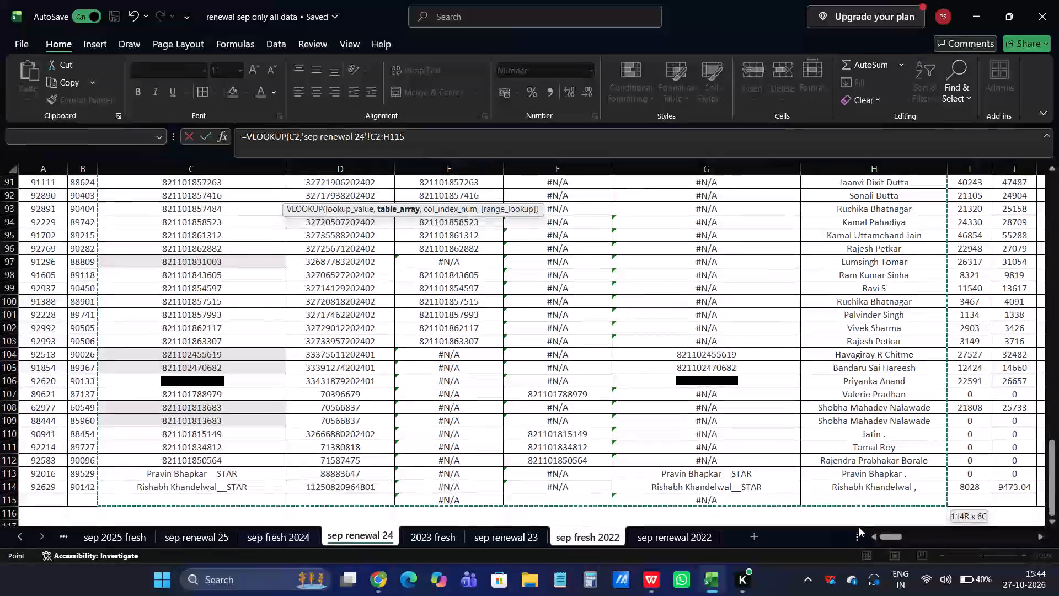
left_click_drag(859, 527, 855, 492)
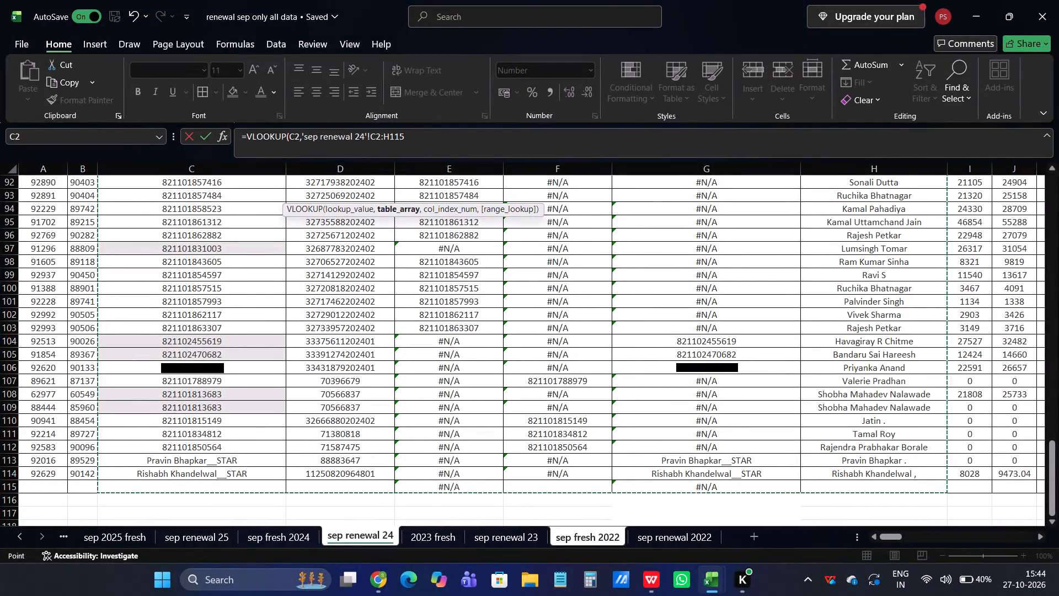
key("F4")
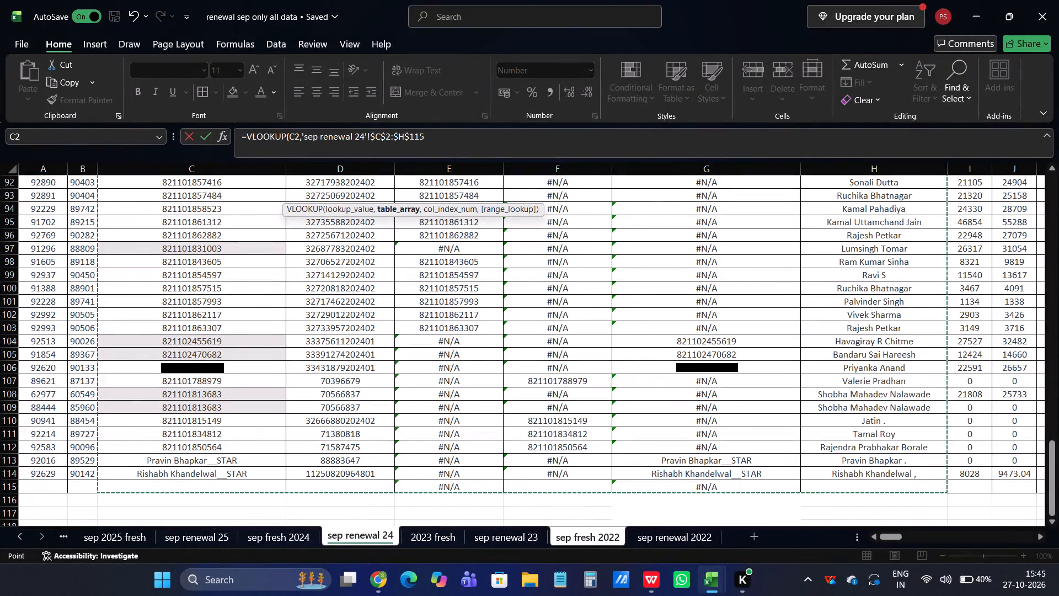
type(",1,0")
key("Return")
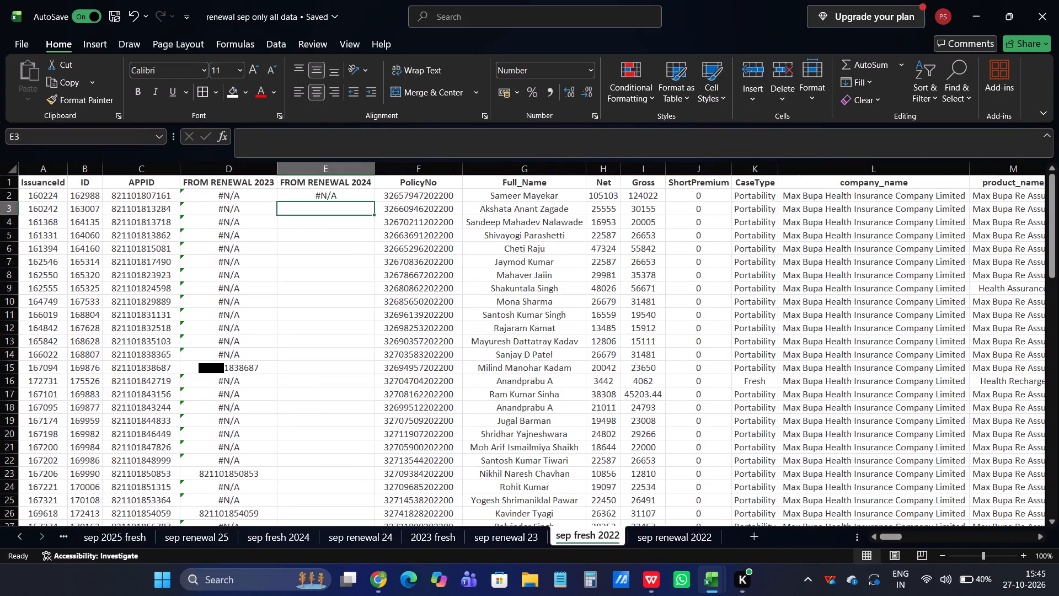
Fill the E2 lookup formula down the "FROM RENEWAL 2024" column to the last data row, 85.
left_click(361, 198)
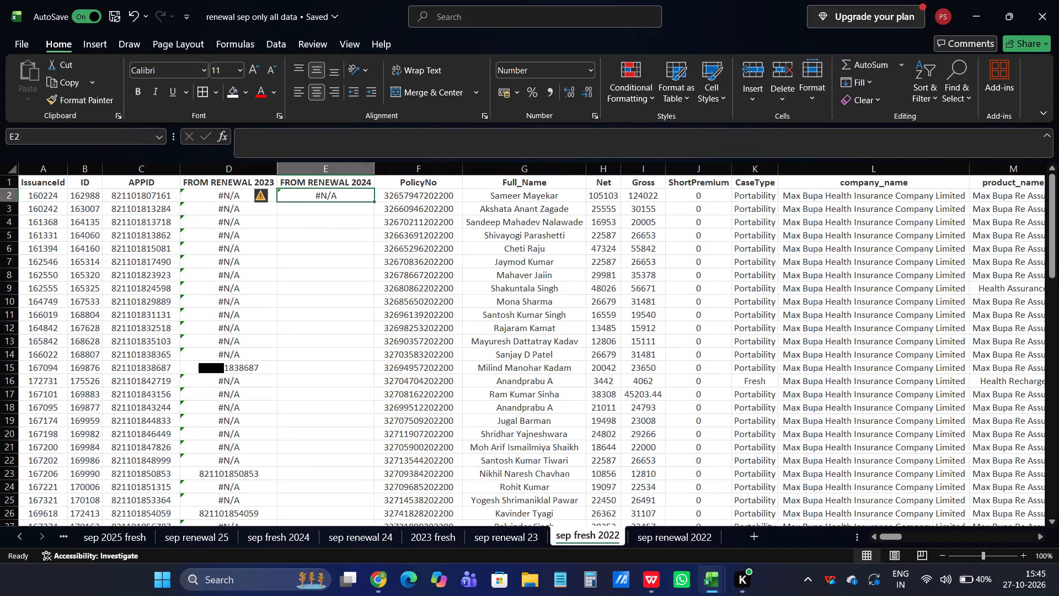
left_click_drag(373, 202, 372, 581)
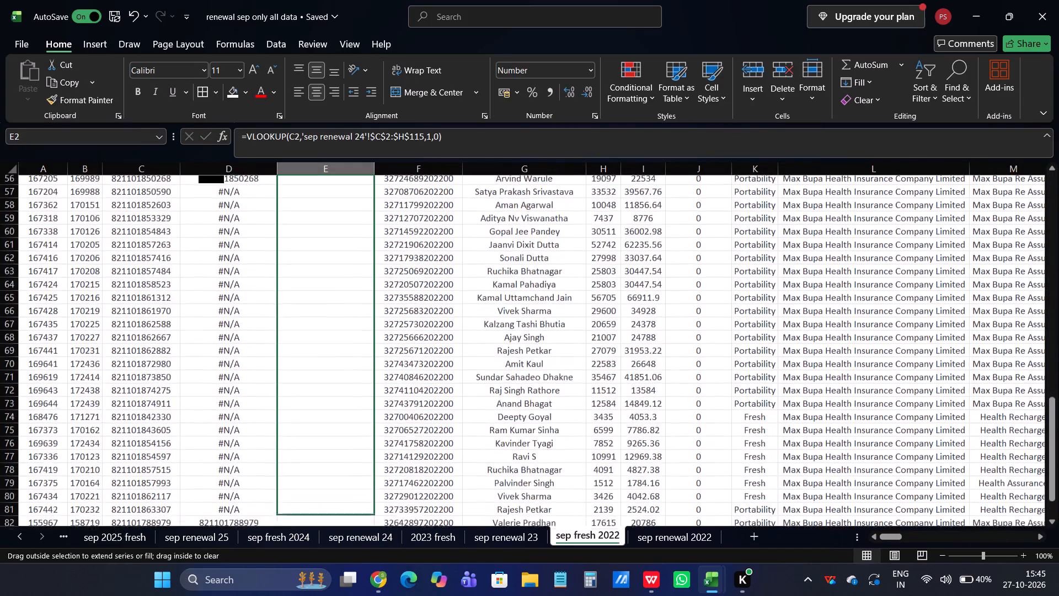
left_click_drag(372, 581, 374, 479)
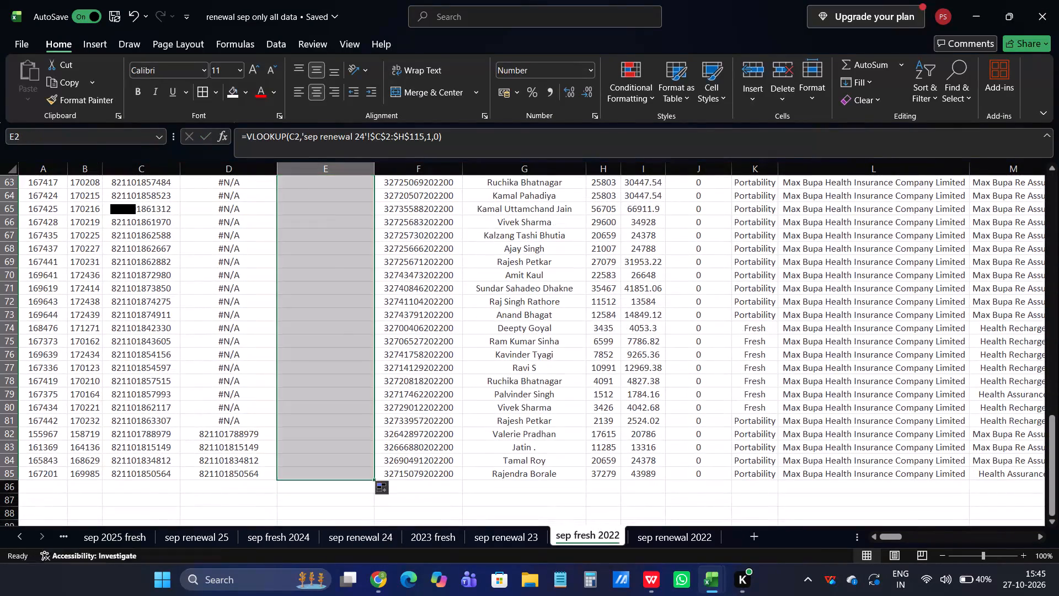
scroll(344, 348, "up", 5)
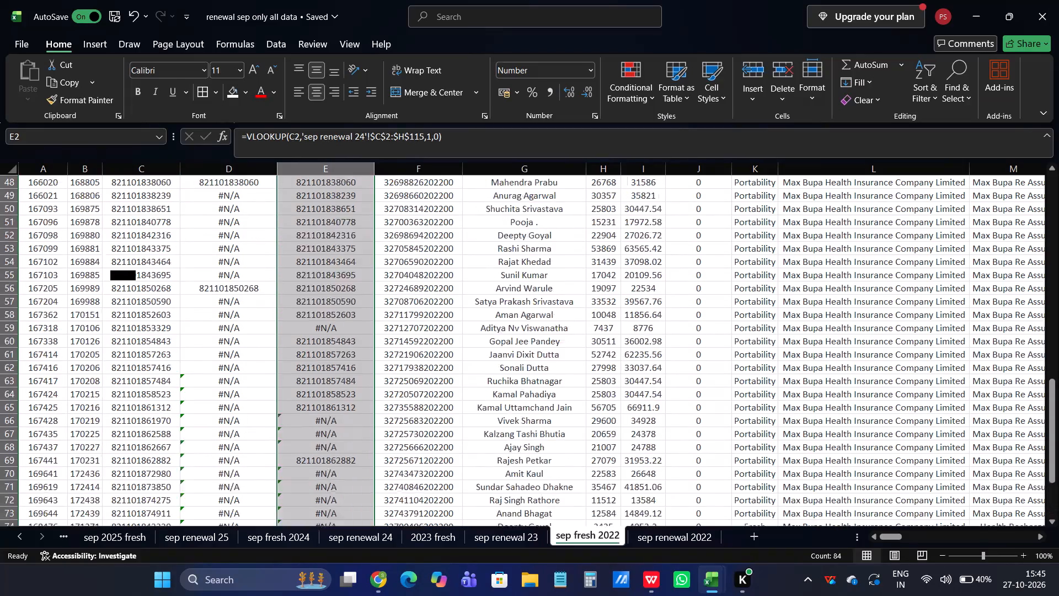
scroll(344, 348, "up", 17)
Replace the lookup formula in E26 with that row's APPID, as shown in the "FROM RENEWAL 2023" column.
left_click(357, 247)
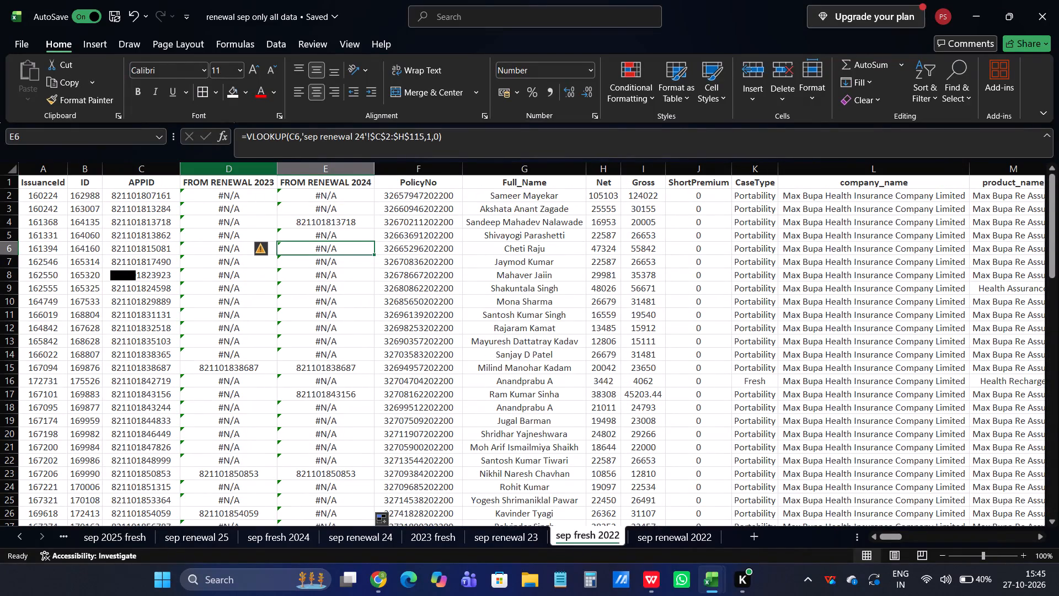
scroll(263, 297, "down", 1)
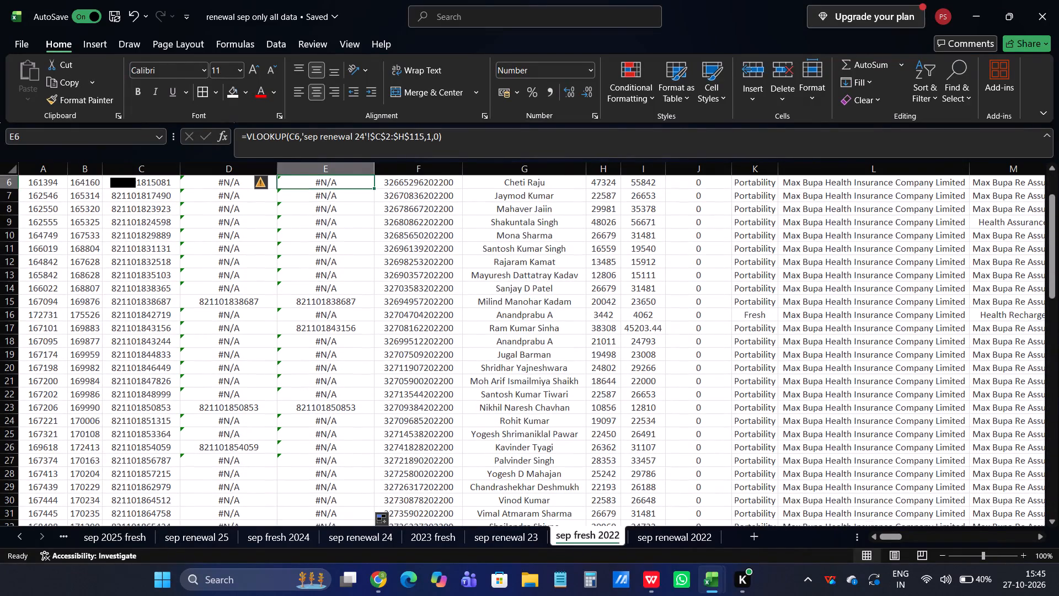
scroll(263, 297, "down", 1)
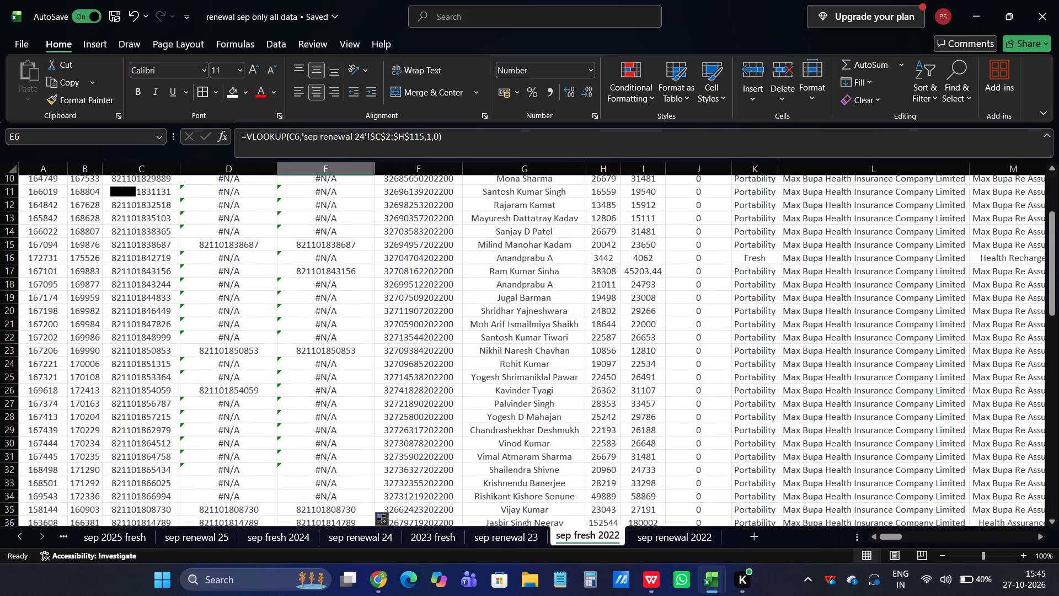
scroll(263, 297, "down", 1)
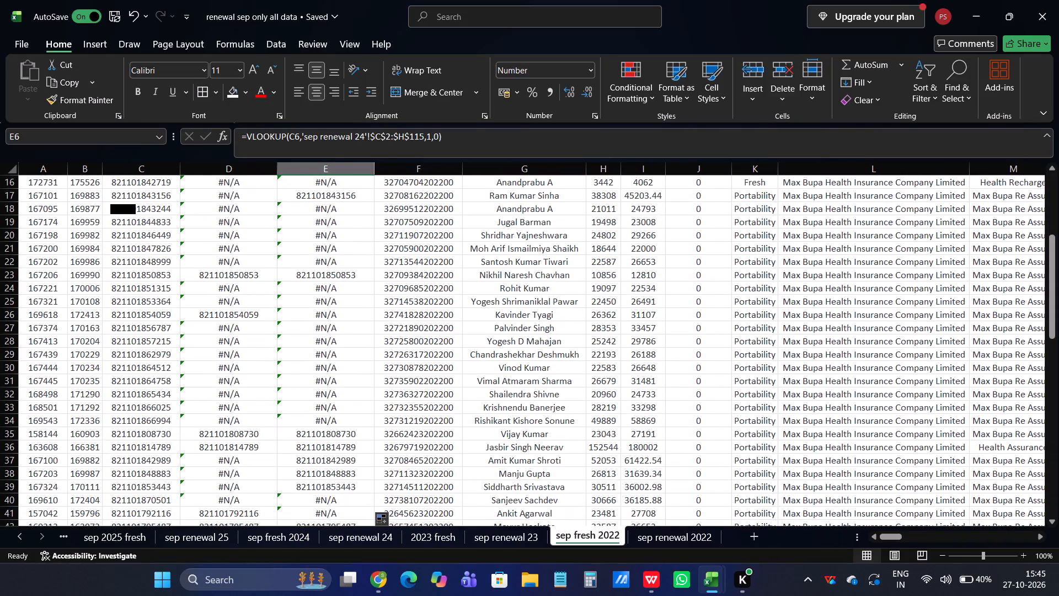
left_click(298, 317)
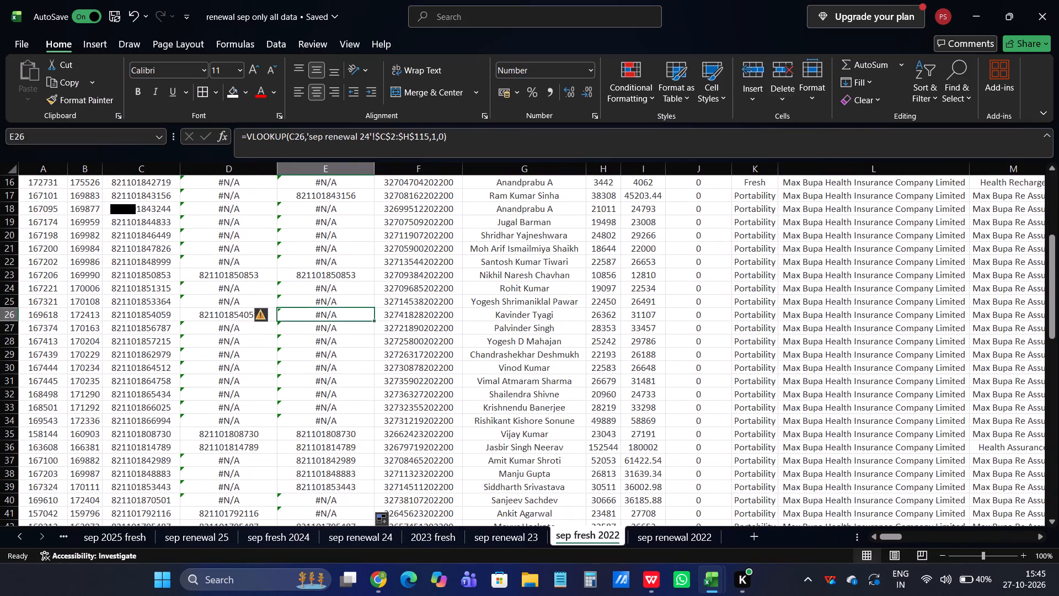
key("BackSpace")
key("Down")
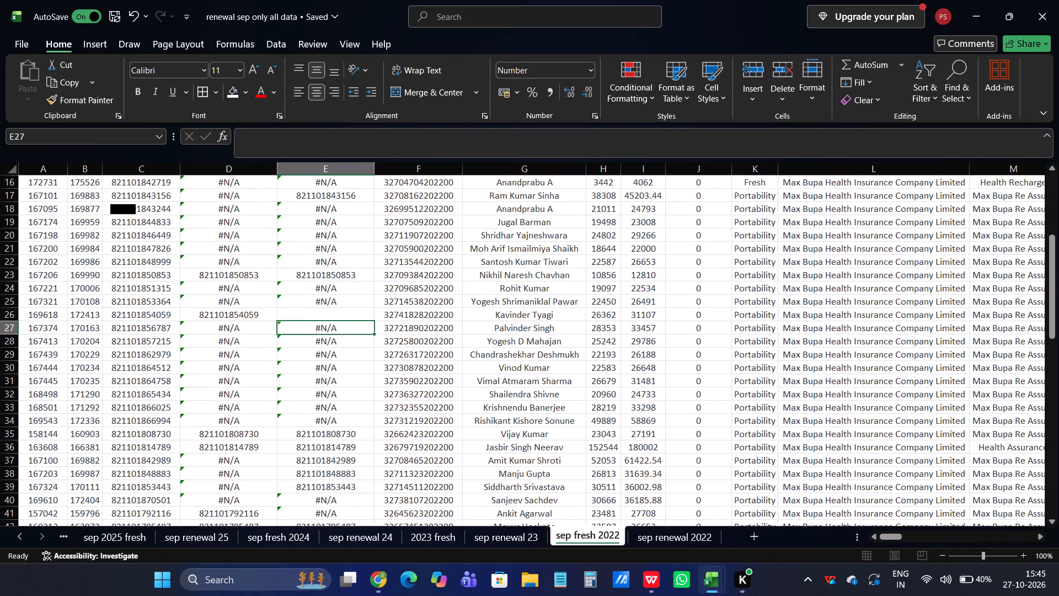
key("Up")
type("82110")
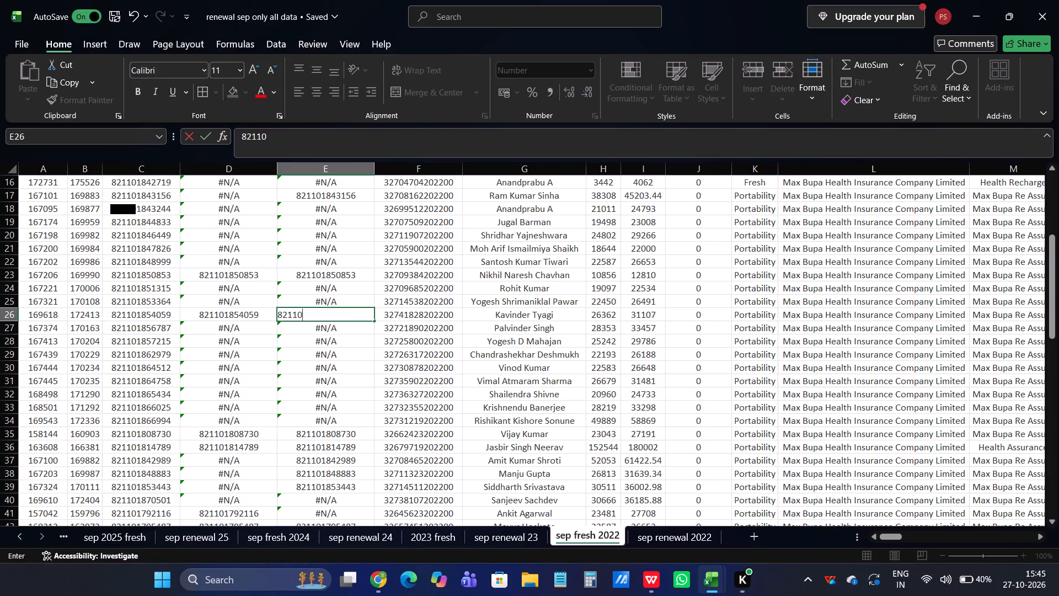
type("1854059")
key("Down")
Replace the lookup formula in E41 with that row's APPID, matching the entry in D41.
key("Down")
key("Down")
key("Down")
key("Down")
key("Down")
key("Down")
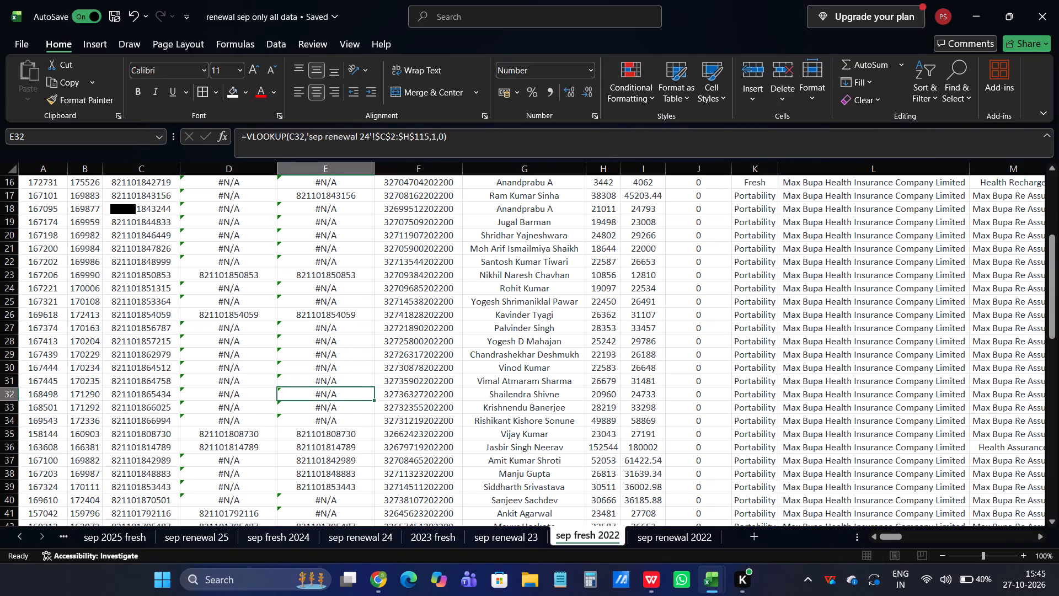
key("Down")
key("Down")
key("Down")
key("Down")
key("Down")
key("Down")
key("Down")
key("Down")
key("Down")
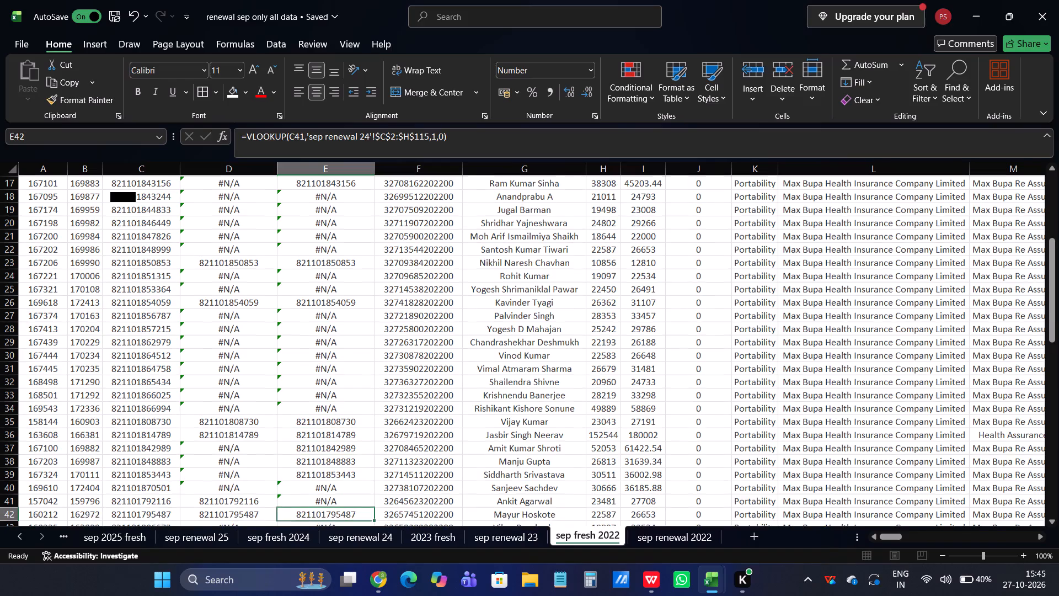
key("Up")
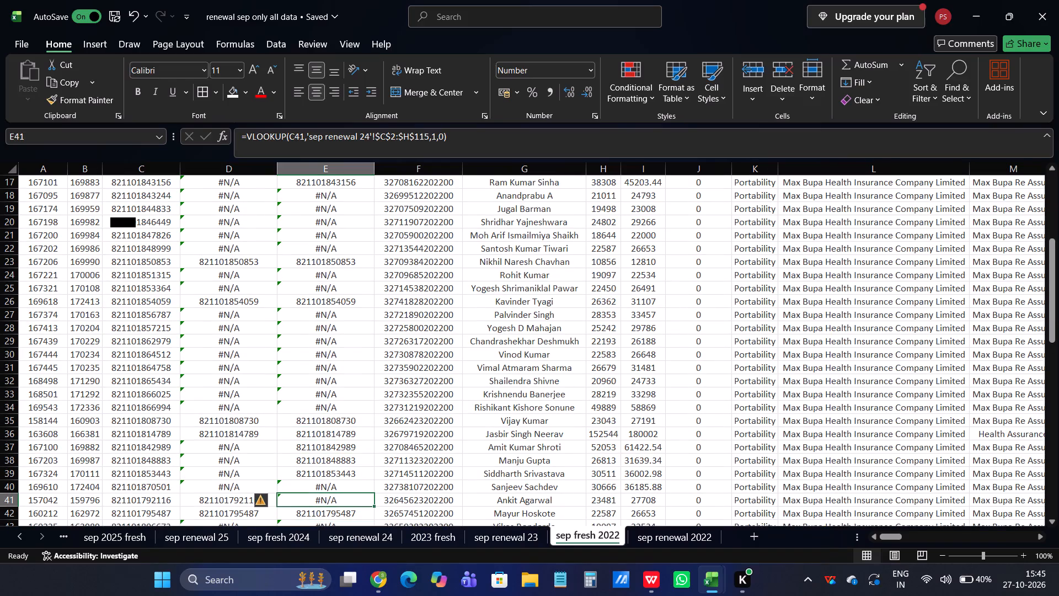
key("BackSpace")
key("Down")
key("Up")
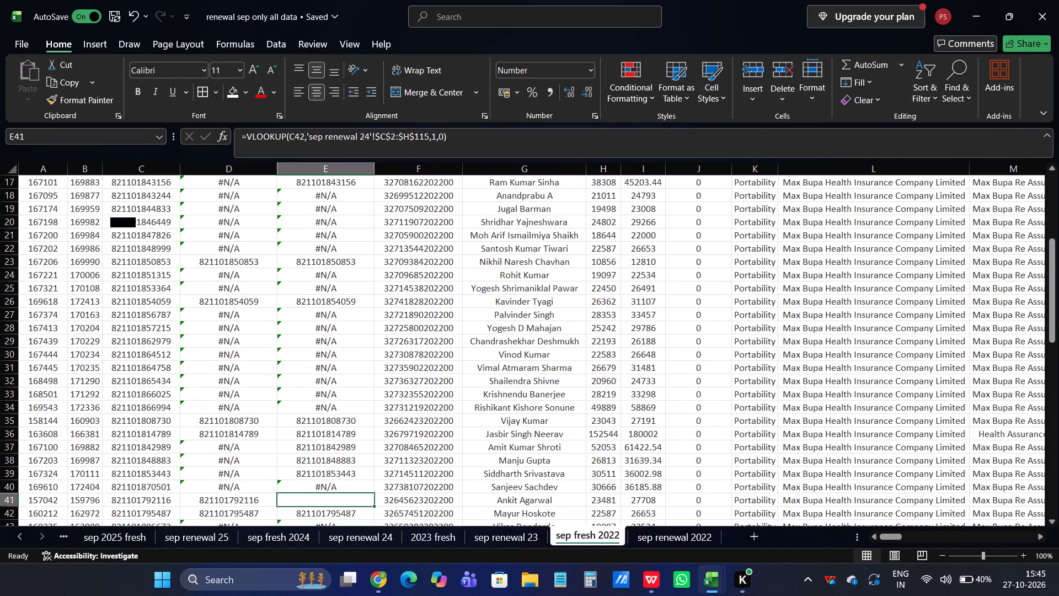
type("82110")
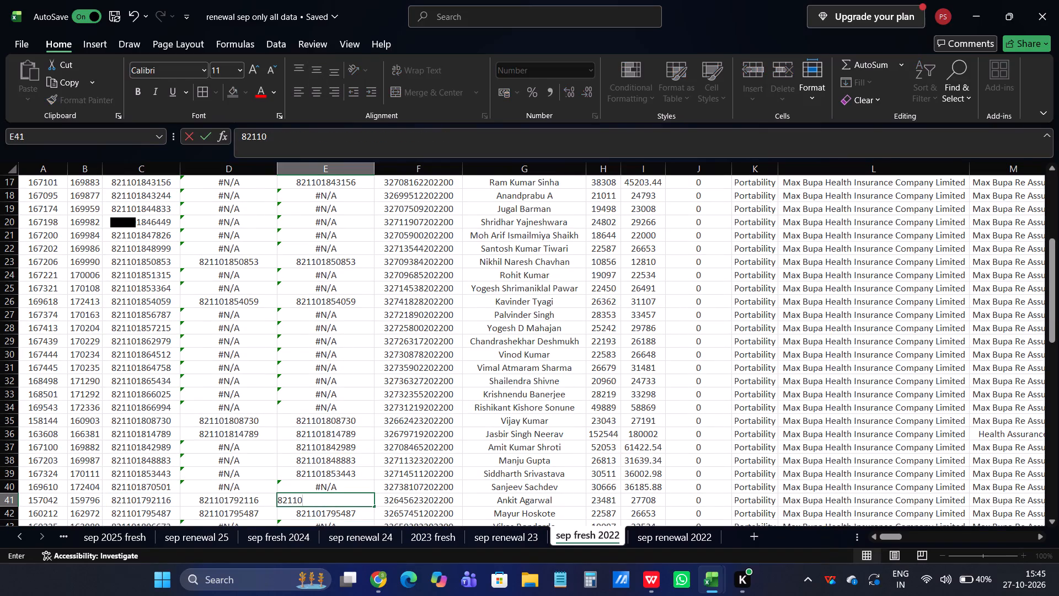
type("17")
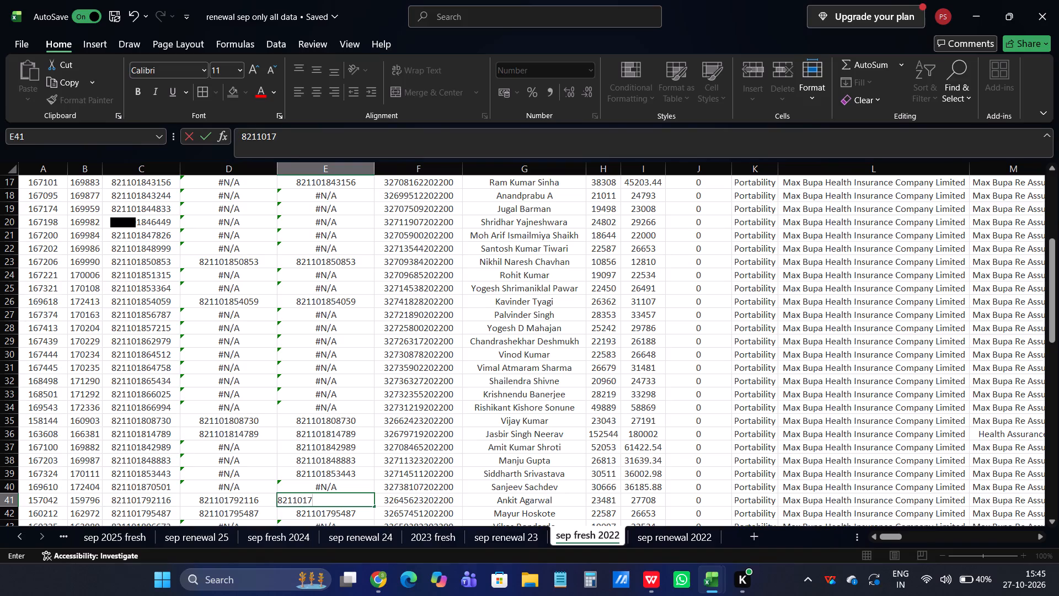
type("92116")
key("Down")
Replace the lookup formula in E45 with that row's APPID, matching the entry in D45.
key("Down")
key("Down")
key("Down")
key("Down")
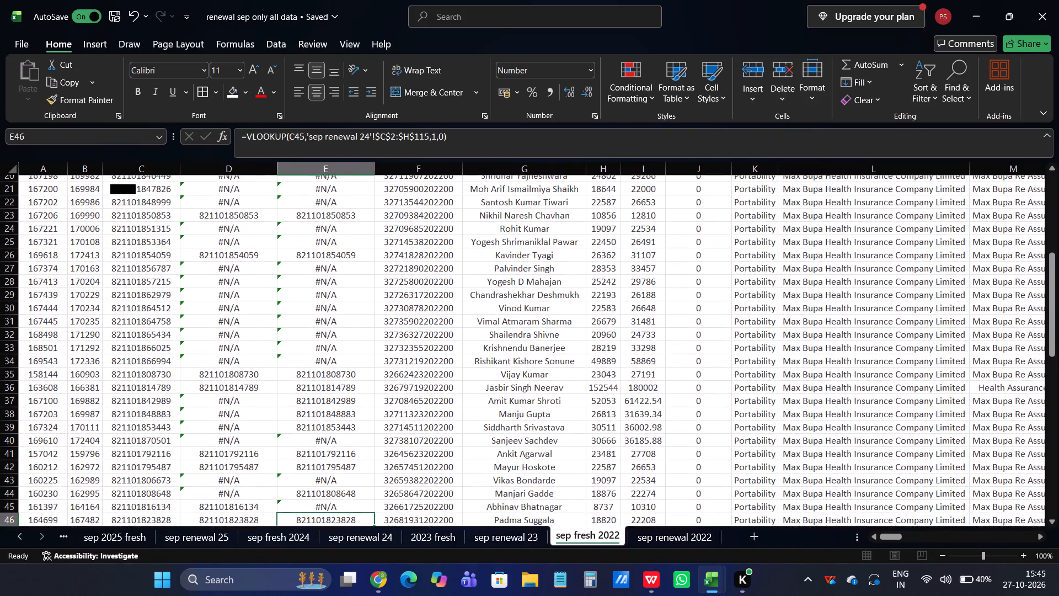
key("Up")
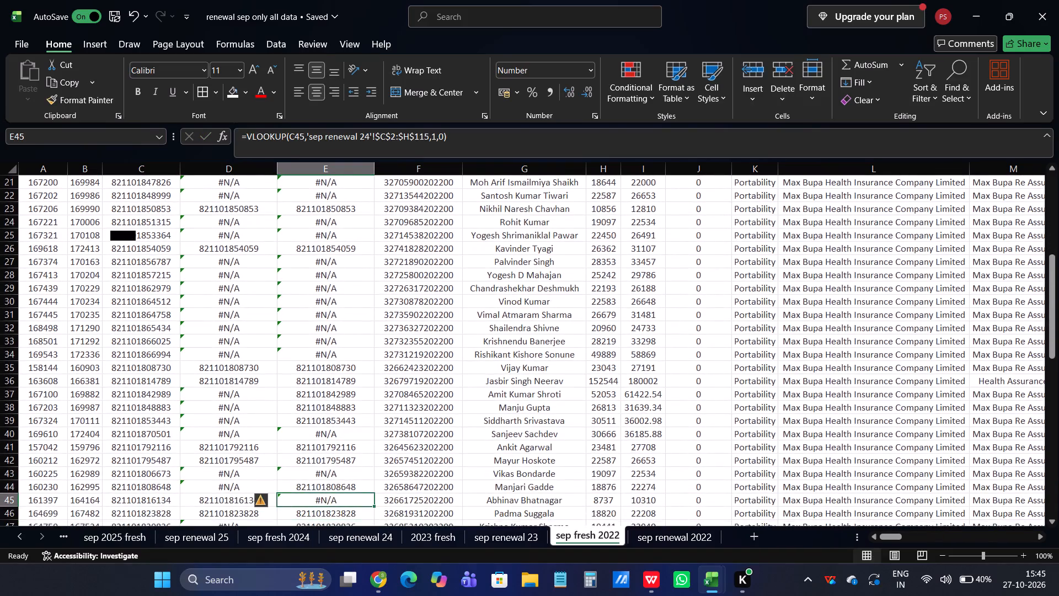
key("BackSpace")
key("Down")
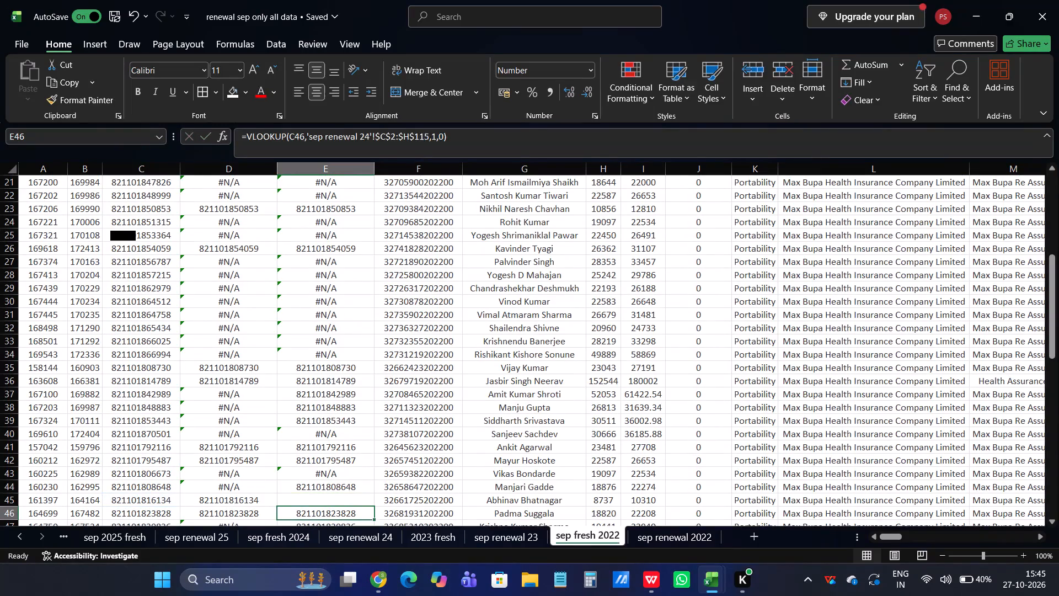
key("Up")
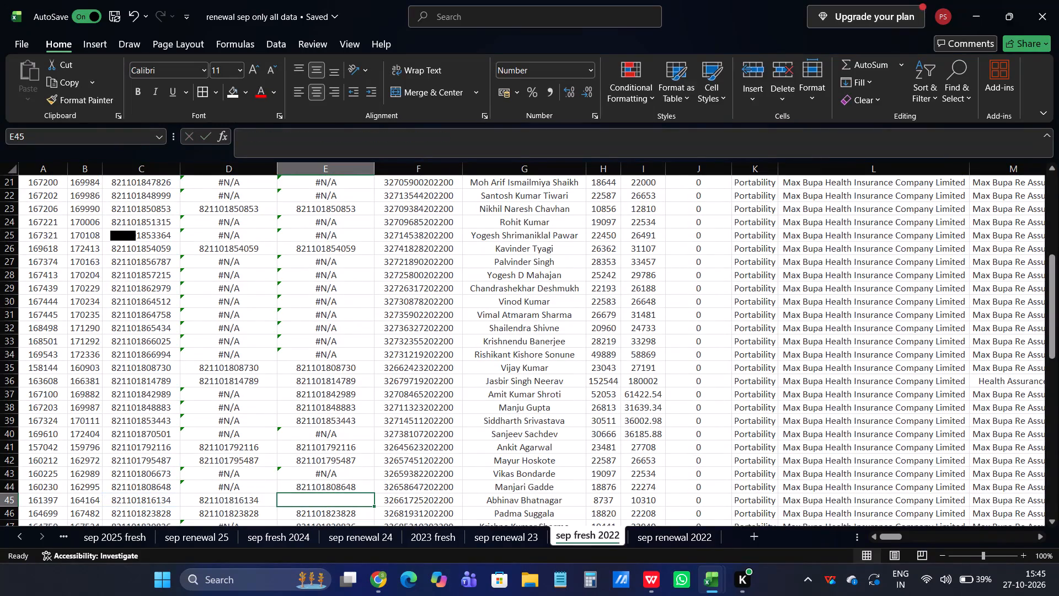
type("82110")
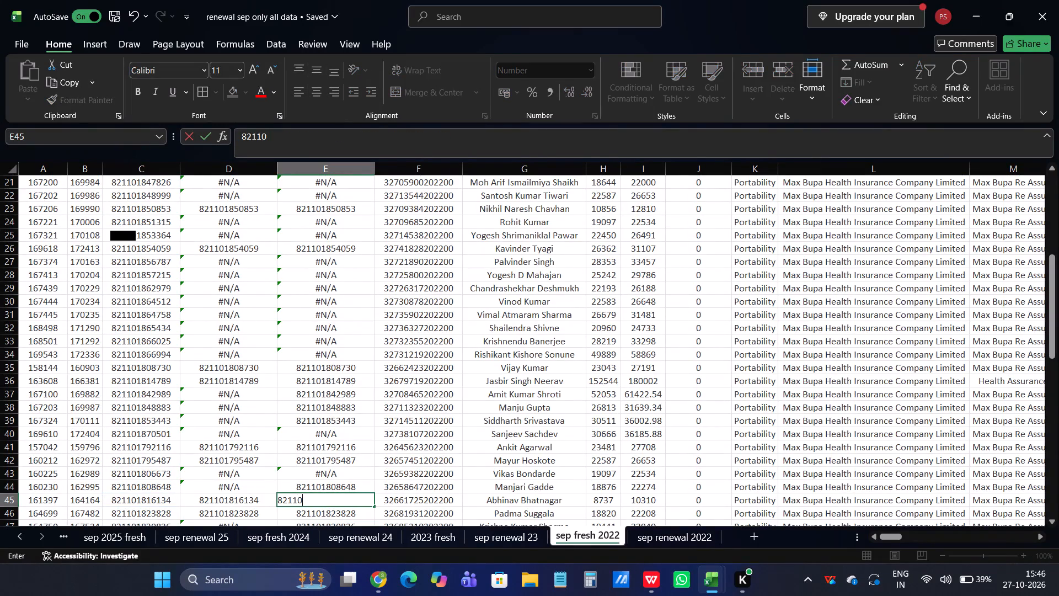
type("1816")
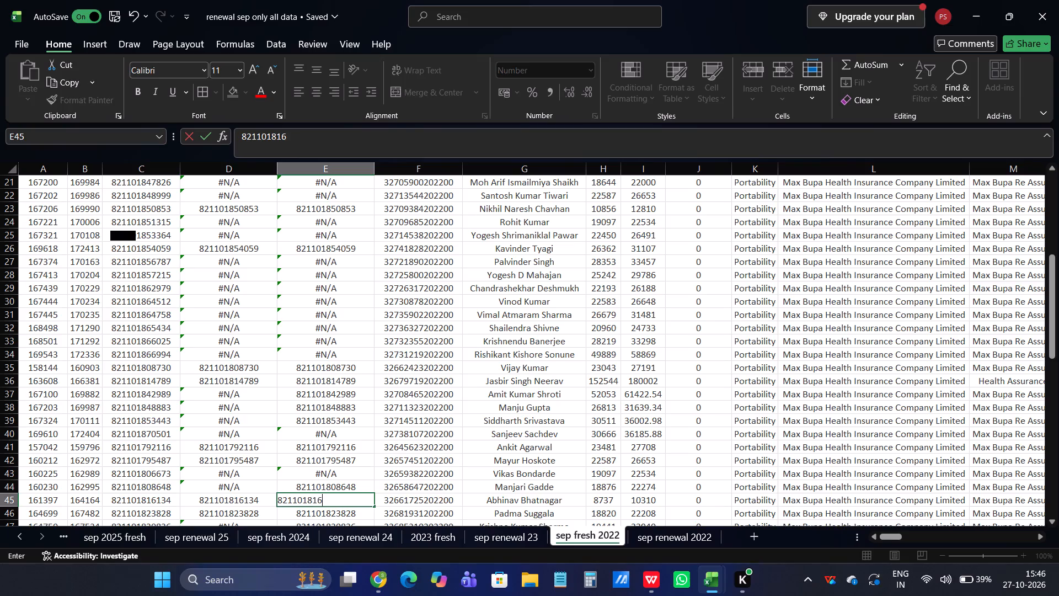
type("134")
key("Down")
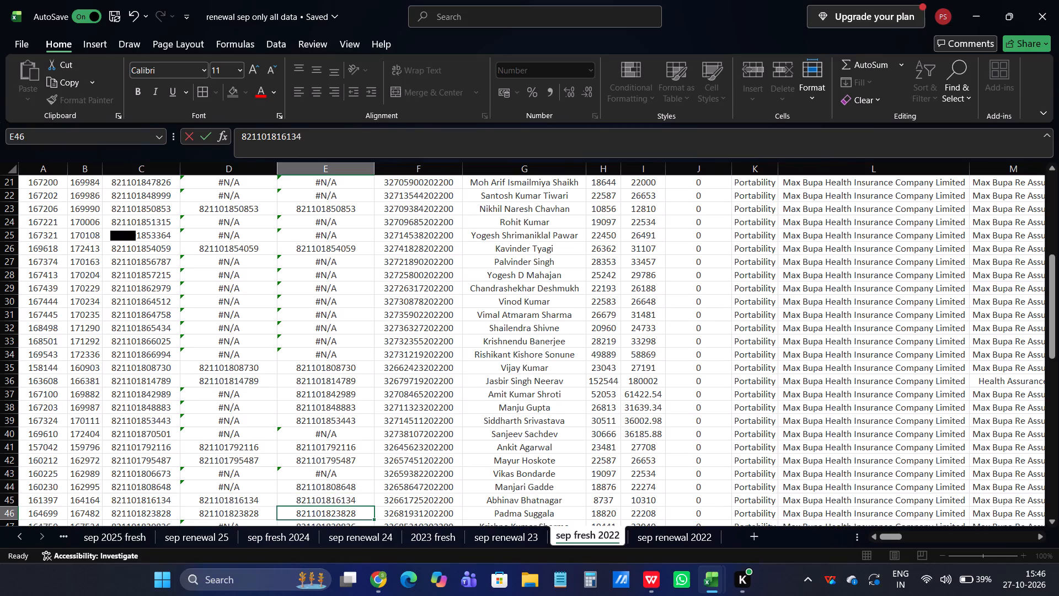
Check the remaining rows down to 85 for APPIDs present under "FROM RENEWAL 2023" but missing under "FROM RENEWAL 2024".
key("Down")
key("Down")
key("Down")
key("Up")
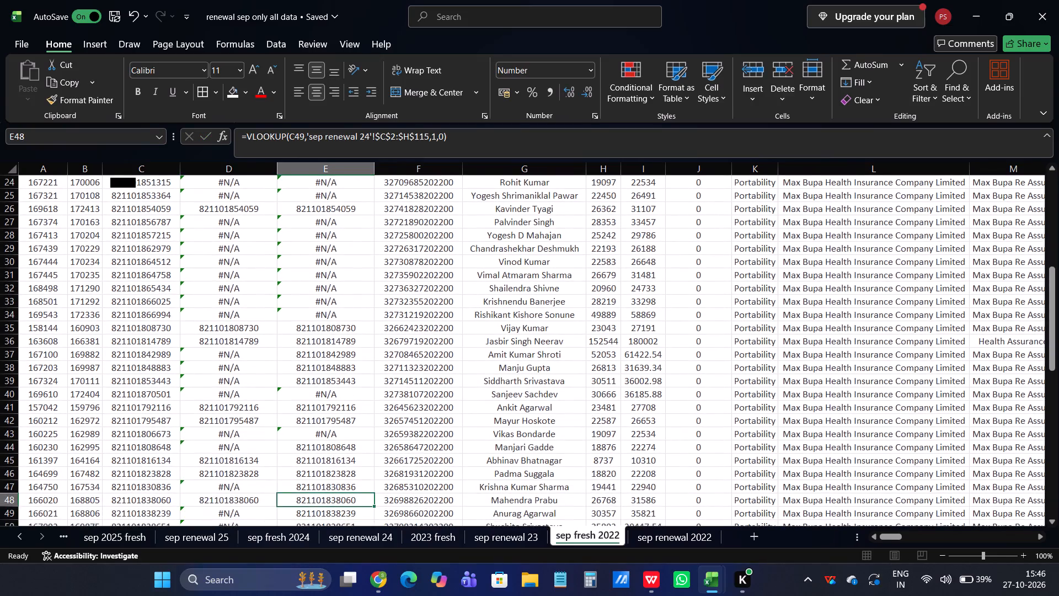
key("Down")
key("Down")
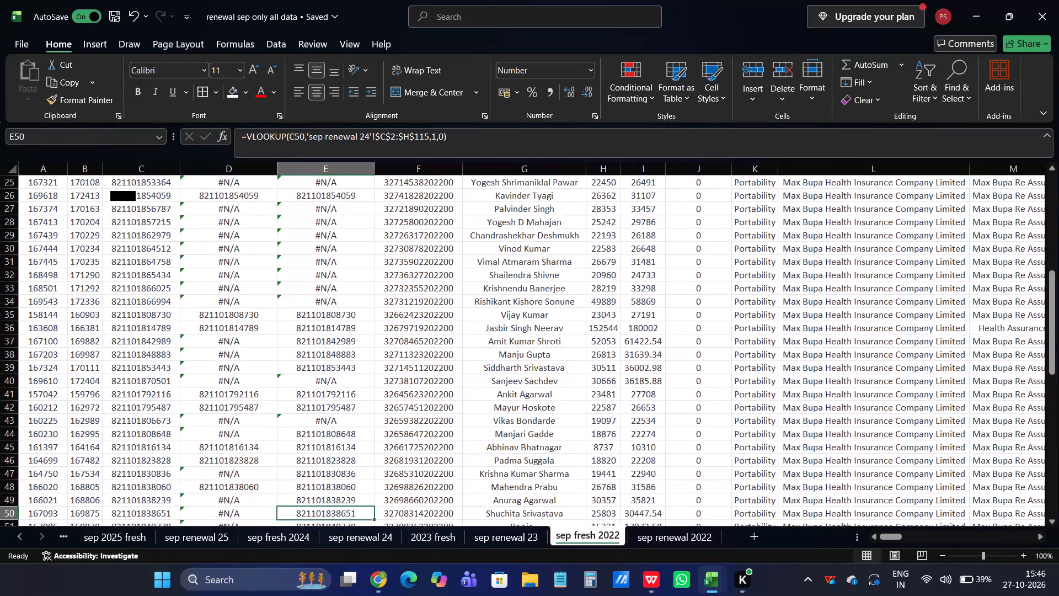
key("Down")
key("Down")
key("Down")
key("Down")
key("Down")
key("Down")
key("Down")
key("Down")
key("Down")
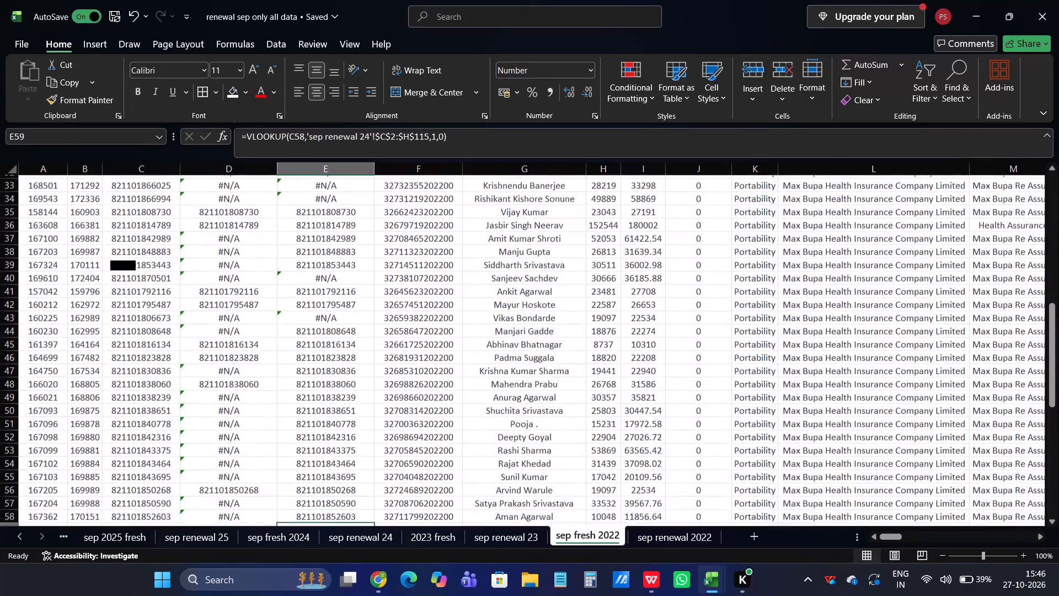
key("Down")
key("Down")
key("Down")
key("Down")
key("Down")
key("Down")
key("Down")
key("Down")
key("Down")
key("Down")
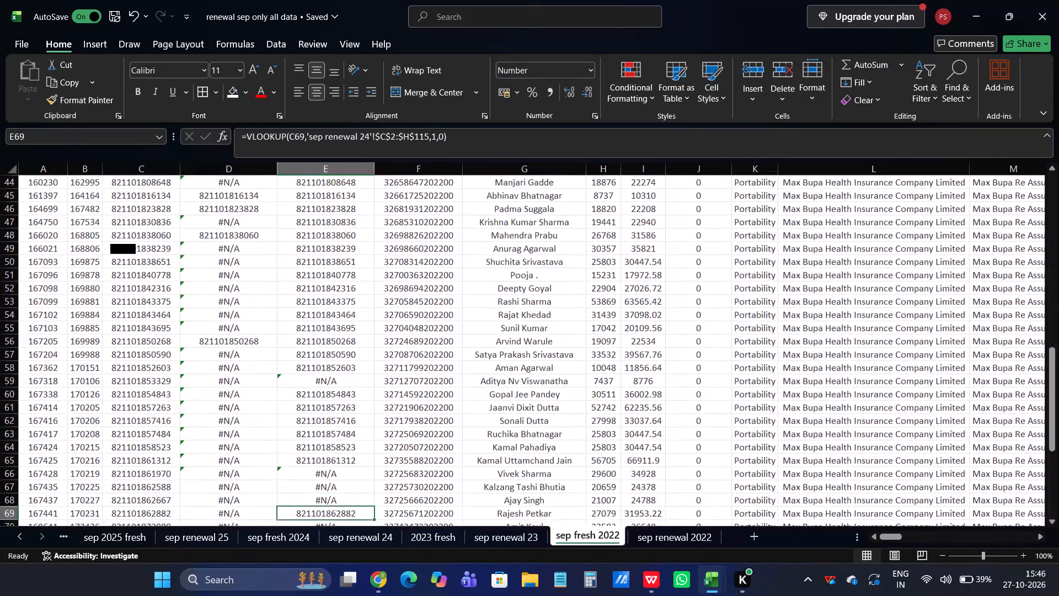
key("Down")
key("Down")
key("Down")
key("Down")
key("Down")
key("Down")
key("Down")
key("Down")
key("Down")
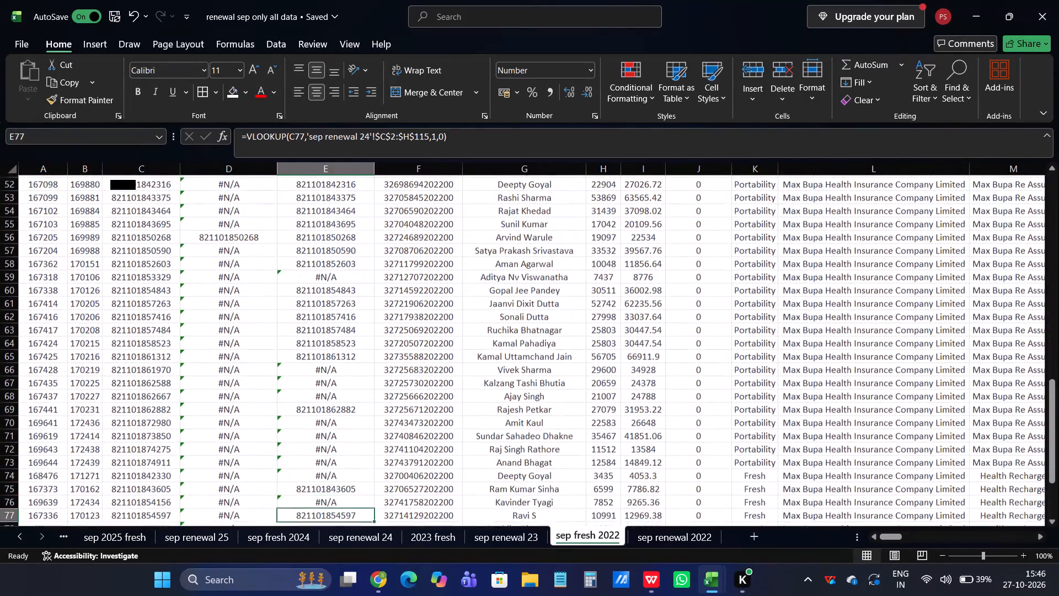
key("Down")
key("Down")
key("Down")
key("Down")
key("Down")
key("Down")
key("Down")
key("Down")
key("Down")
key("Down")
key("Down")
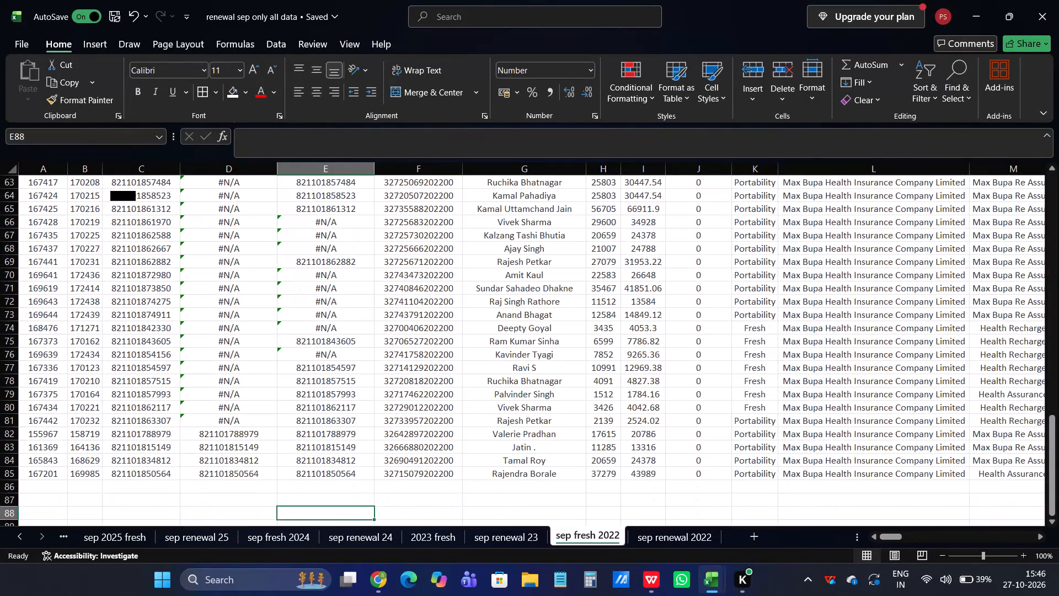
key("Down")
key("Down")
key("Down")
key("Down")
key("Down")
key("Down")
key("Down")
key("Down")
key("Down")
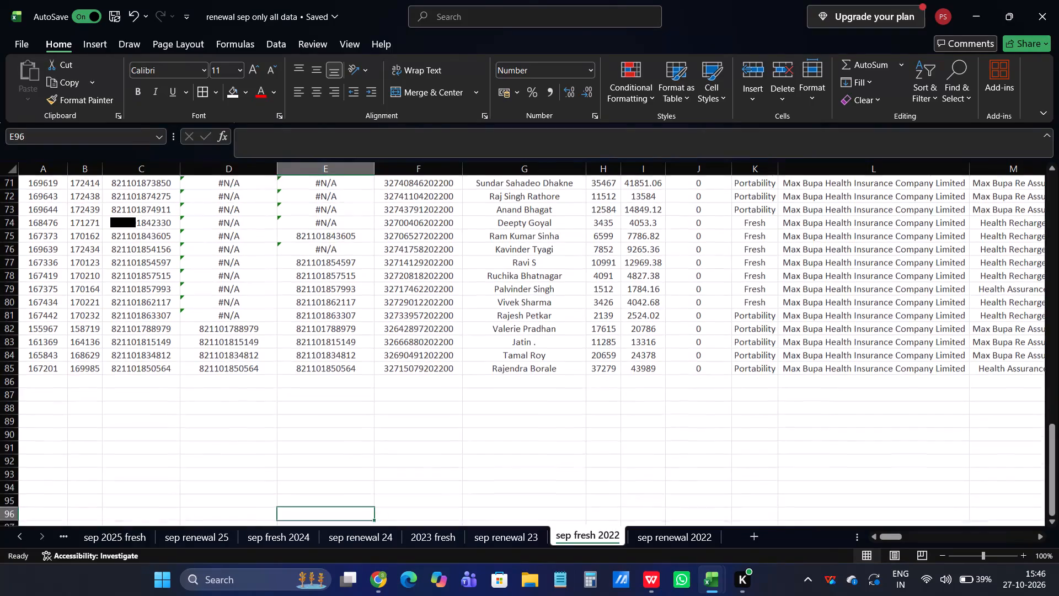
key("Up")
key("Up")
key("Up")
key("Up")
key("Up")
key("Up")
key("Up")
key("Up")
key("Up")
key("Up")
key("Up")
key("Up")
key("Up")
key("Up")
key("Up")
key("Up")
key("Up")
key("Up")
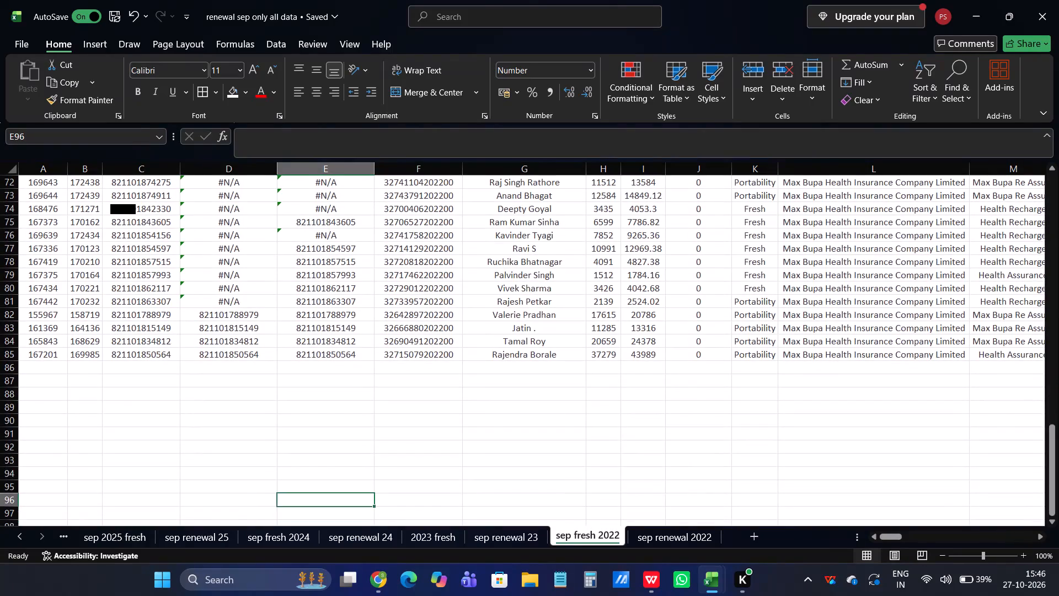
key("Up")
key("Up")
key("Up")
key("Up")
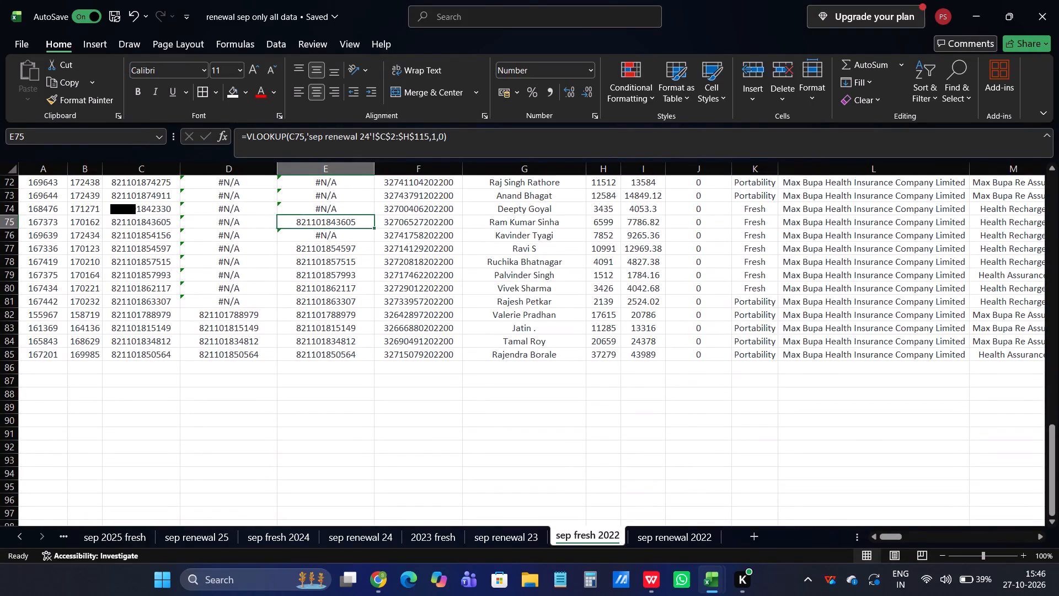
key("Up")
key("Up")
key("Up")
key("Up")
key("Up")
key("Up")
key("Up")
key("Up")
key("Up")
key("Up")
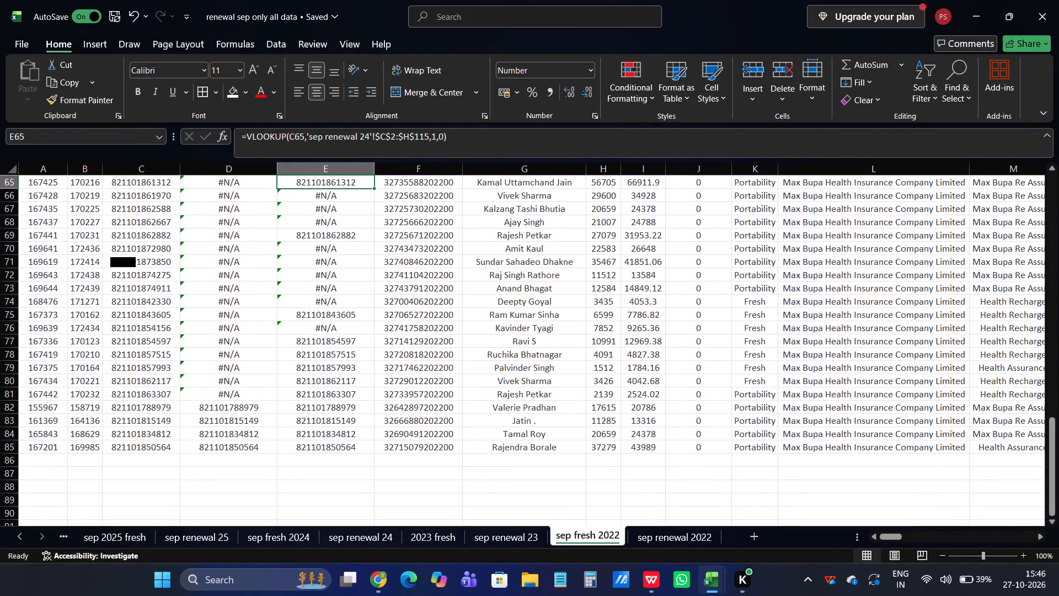
Delete the entire "FROM RENEWAL 2023" column from the "sep fresh 2022" sheet.
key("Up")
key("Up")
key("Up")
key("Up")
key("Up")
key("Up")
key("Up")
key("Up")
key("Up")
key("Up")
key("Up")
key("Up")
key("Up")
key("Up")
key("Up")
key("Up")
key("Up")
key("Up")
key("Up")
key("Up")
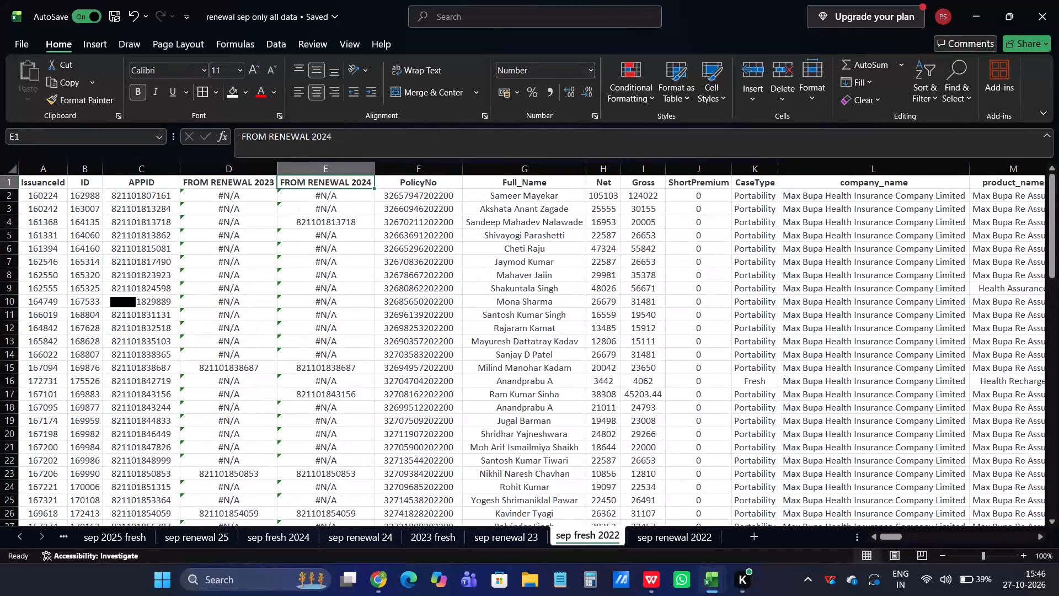
right_click(256, 167)
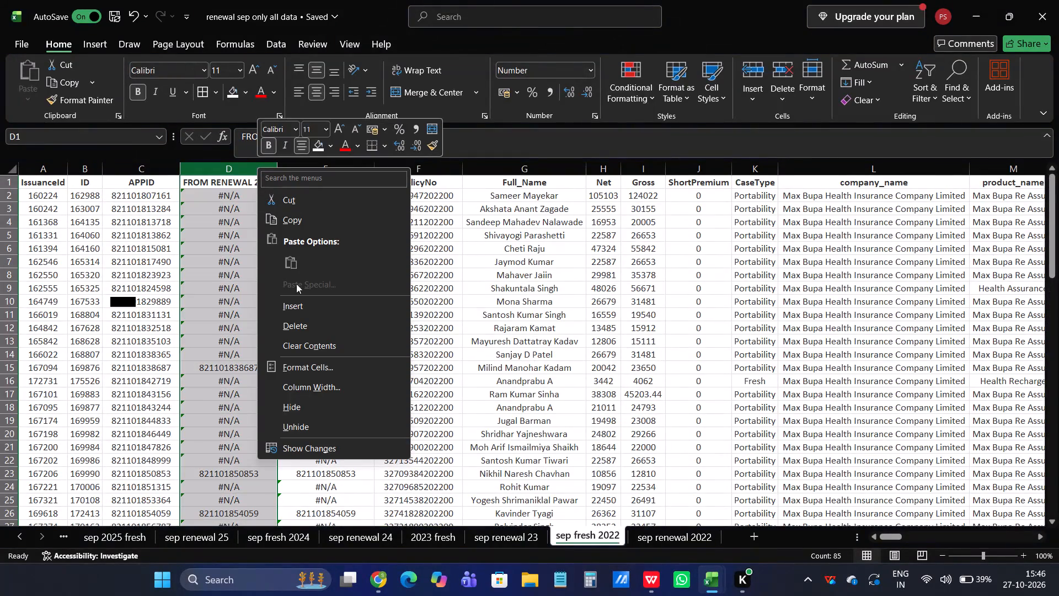
left_click(298, 322)
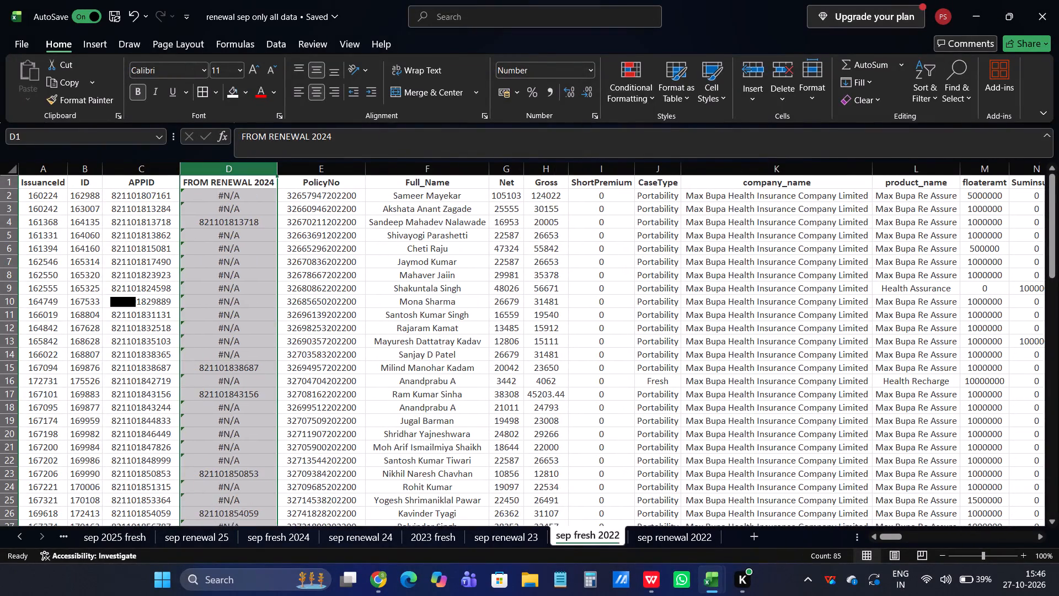
Rename the "FROM RENEWAL 2024" header in D1 as RENEWED and fill that header cell with yellow.
left_click(244, 184)
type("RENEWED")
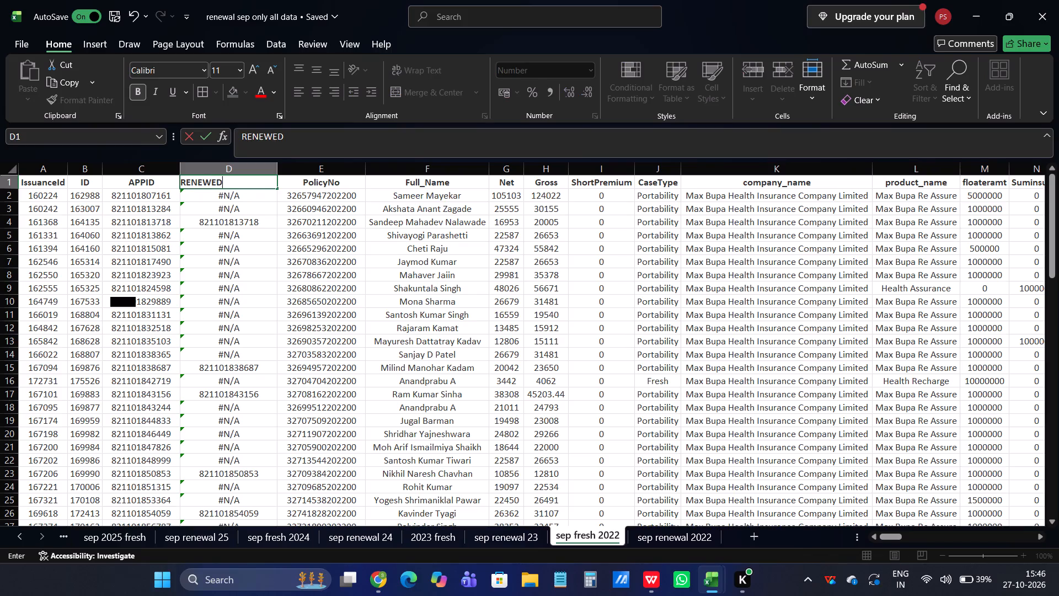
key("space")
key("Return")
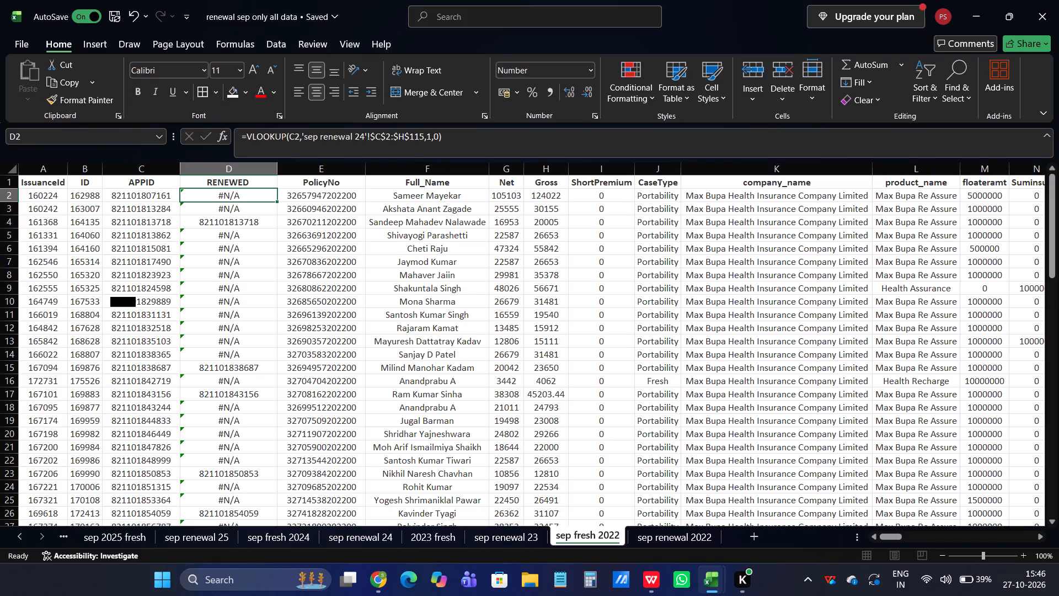
left_click(244, 184)
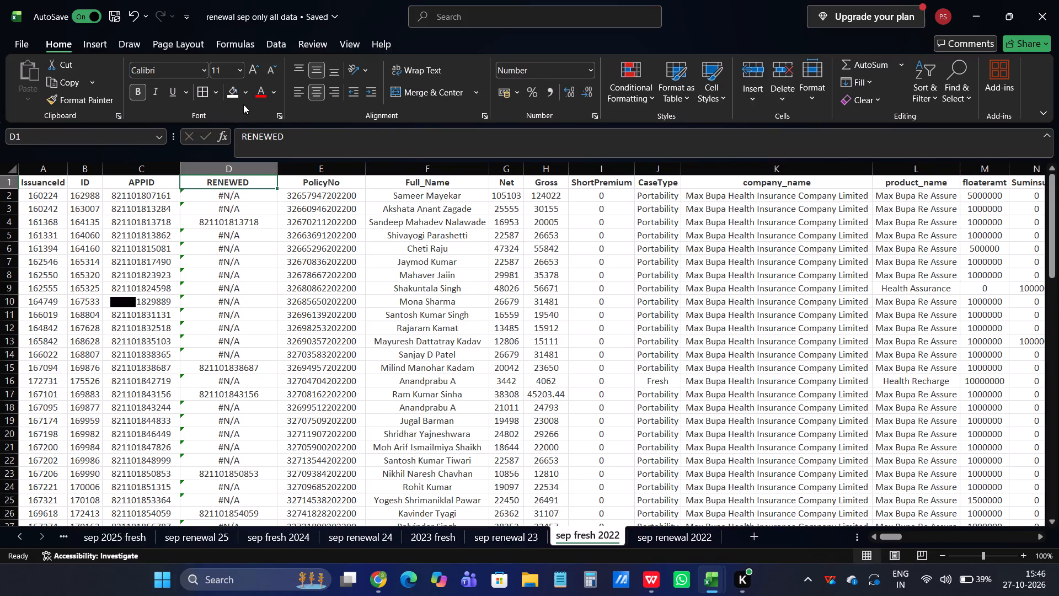
left_click(245, 97)
left_click(284, 296)
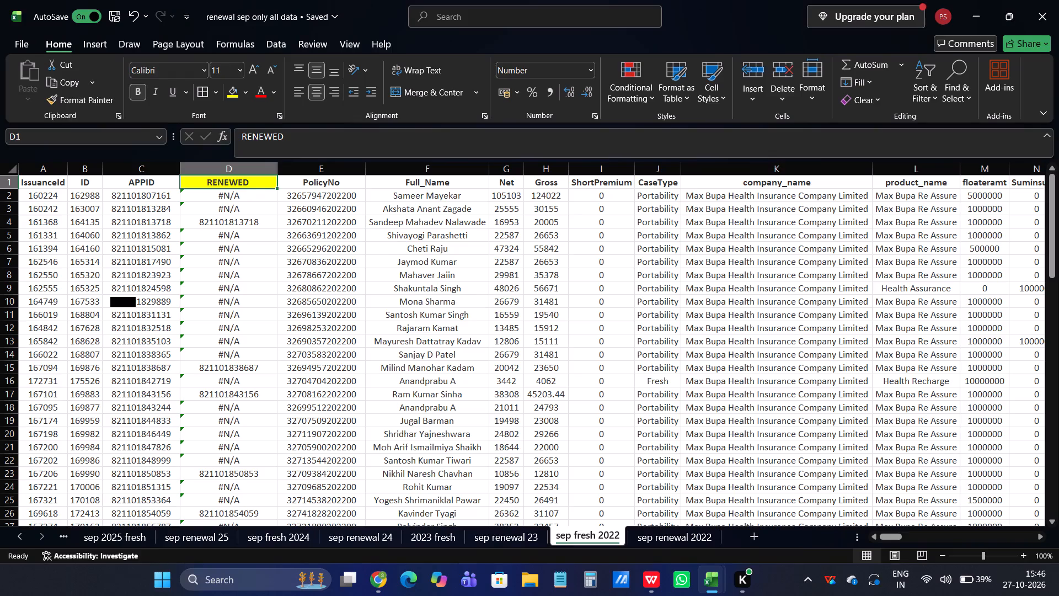
On the "2023 fresh" sheet, fill the "from 2024 renewal" header cell with yellow.
left_click(453, 537)
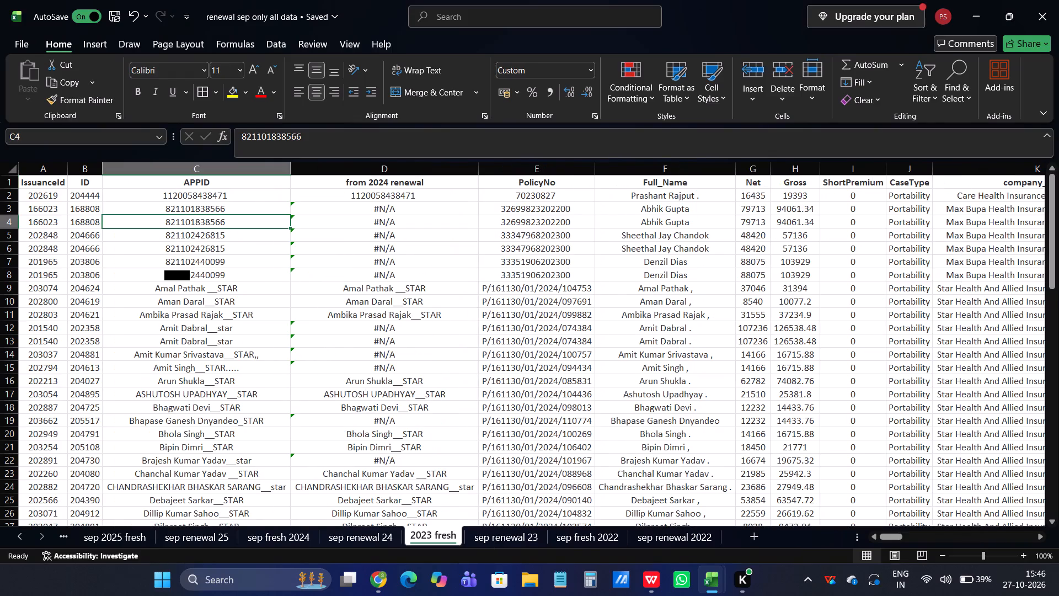
scroll(357, 277, "up", 4)
left_click(370, 184)
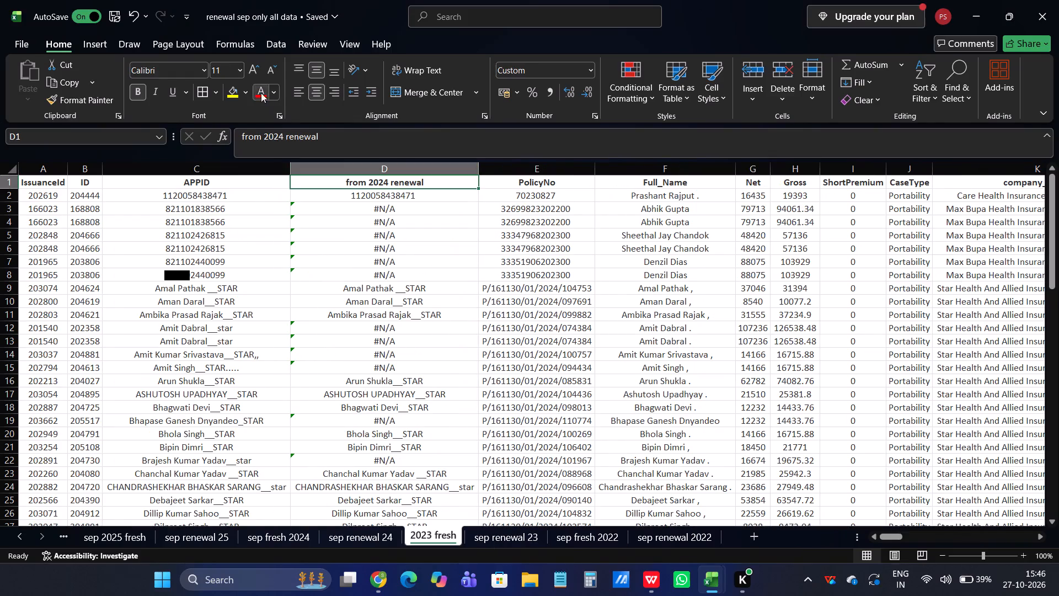
left_click(236, 95)
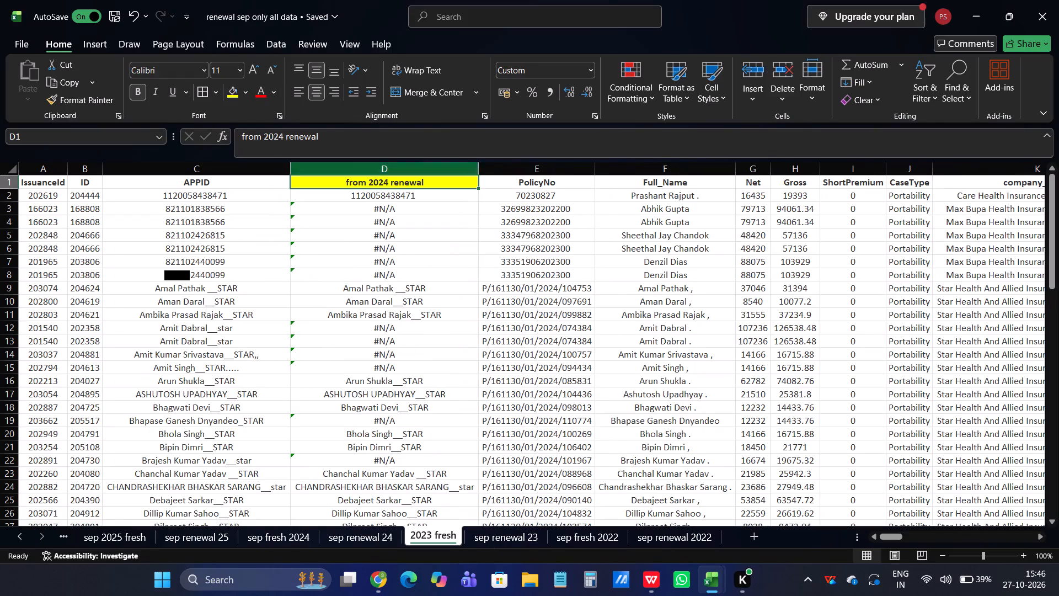
Insert a new column before PolicyNo on "2023 fresh" and head it FROM 2025 RENEWAL.
right_click(507, 168)
left_click(533, 308)
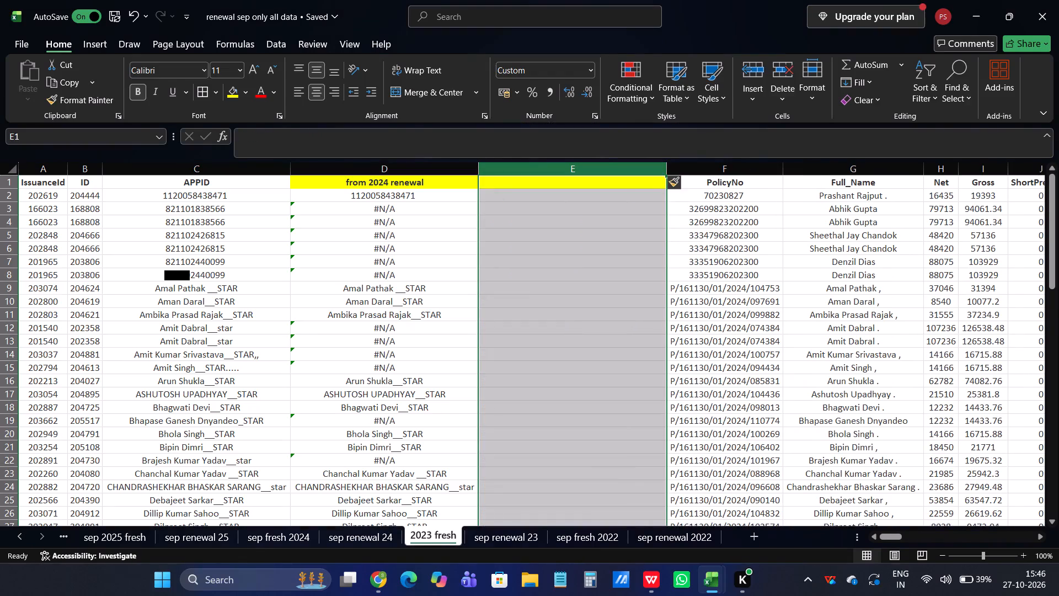
left_click(516, 197)
left_click(518, 184)
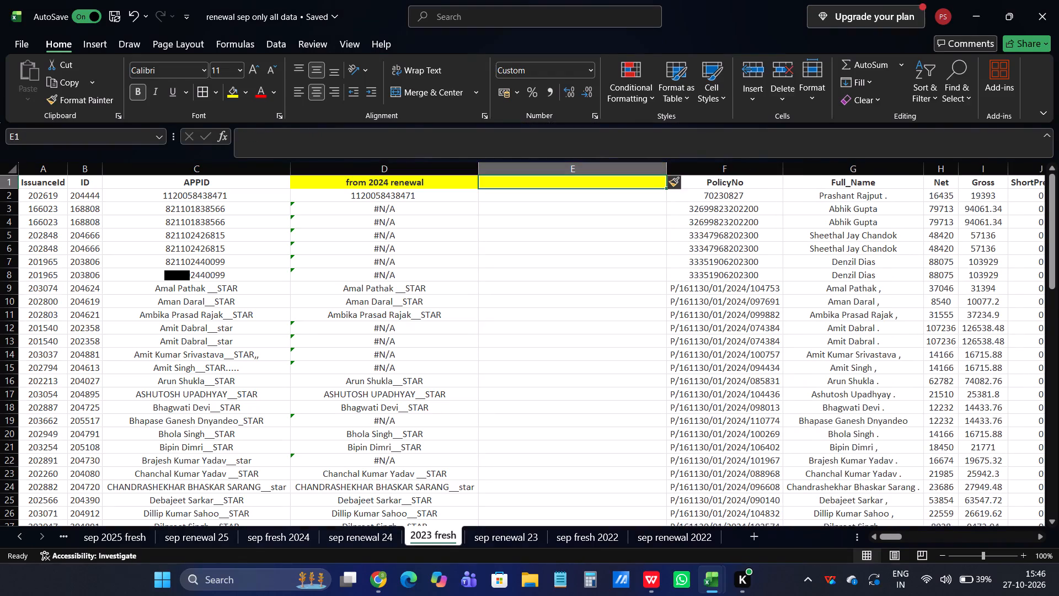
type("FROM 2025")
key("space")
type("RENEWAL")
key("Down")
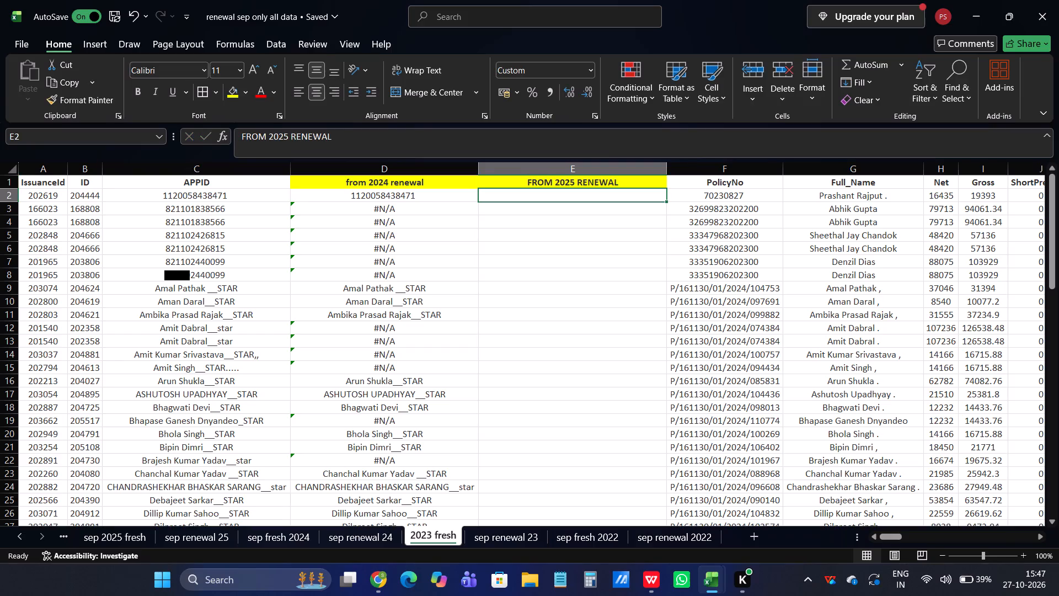
In E2, enter a VLOOKUP of C2 against 'sep renewal 25'!$C$2:$H$140, returning column 1 with exact match 0.
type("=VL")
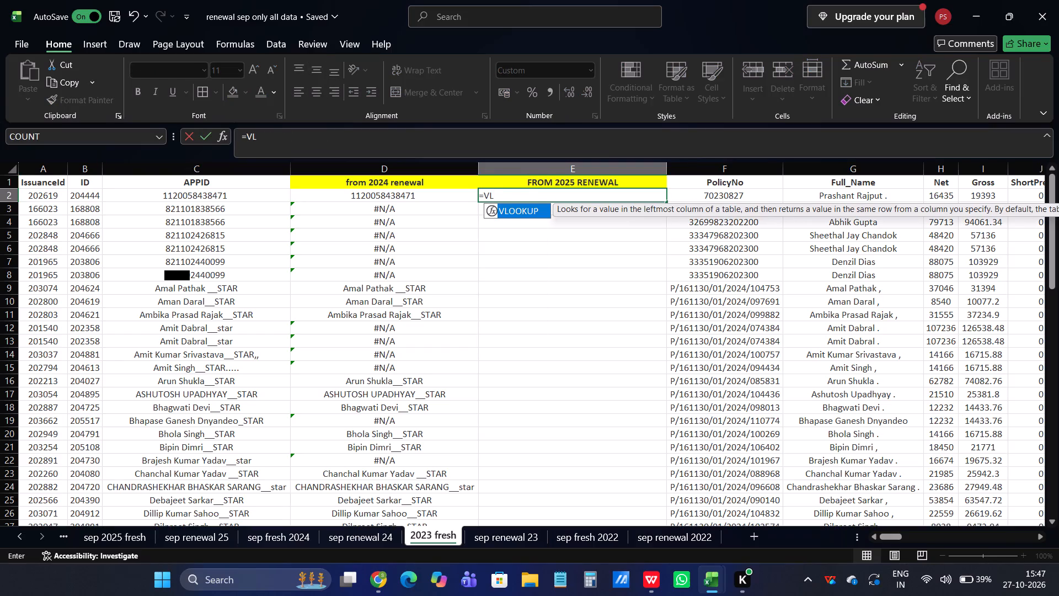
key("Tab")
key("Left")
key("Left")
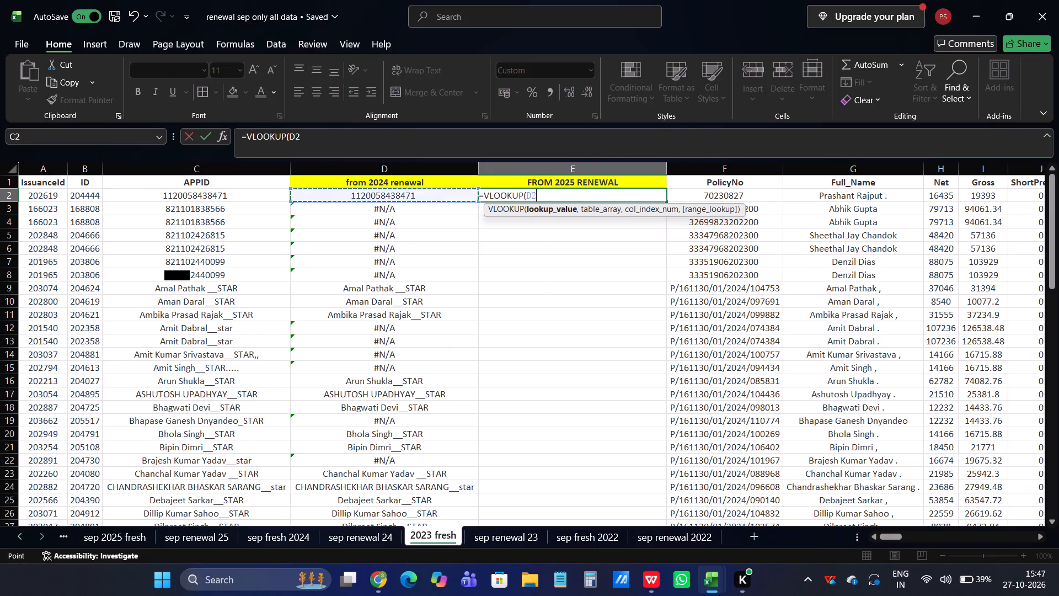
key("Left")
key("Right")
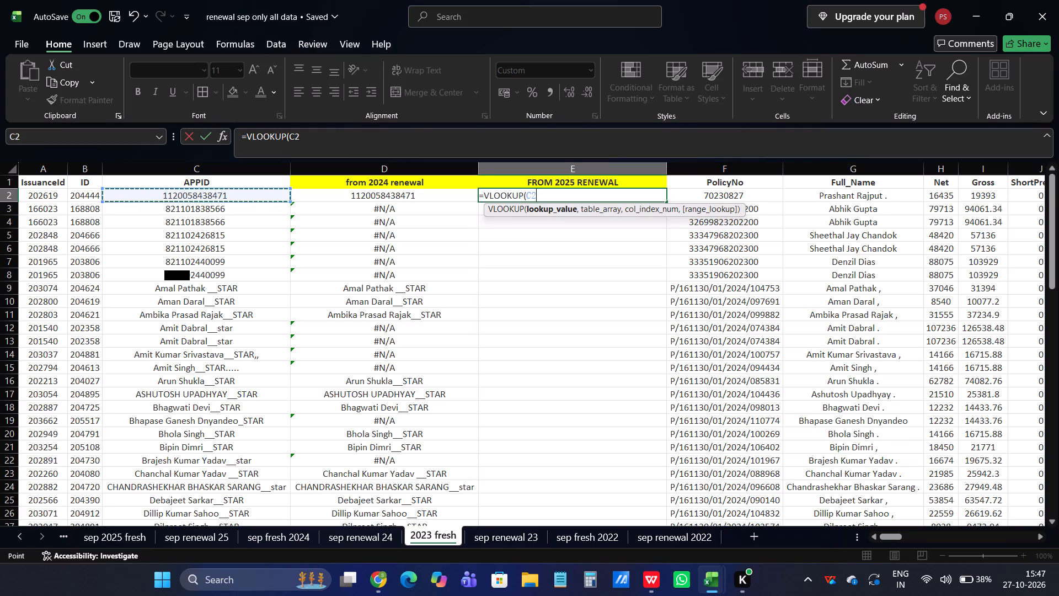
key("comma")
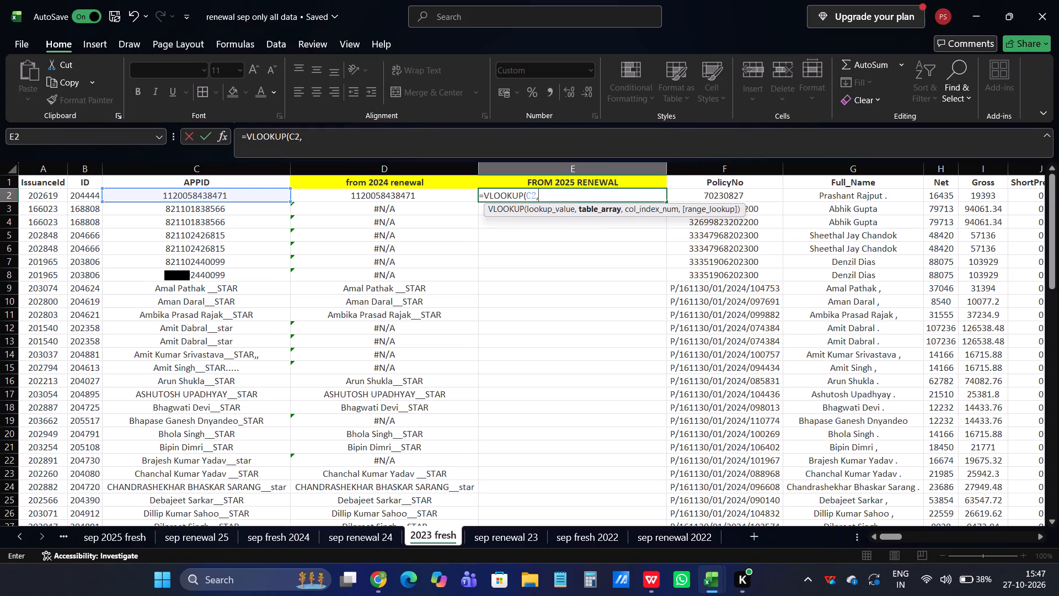
left_click(199, 536)
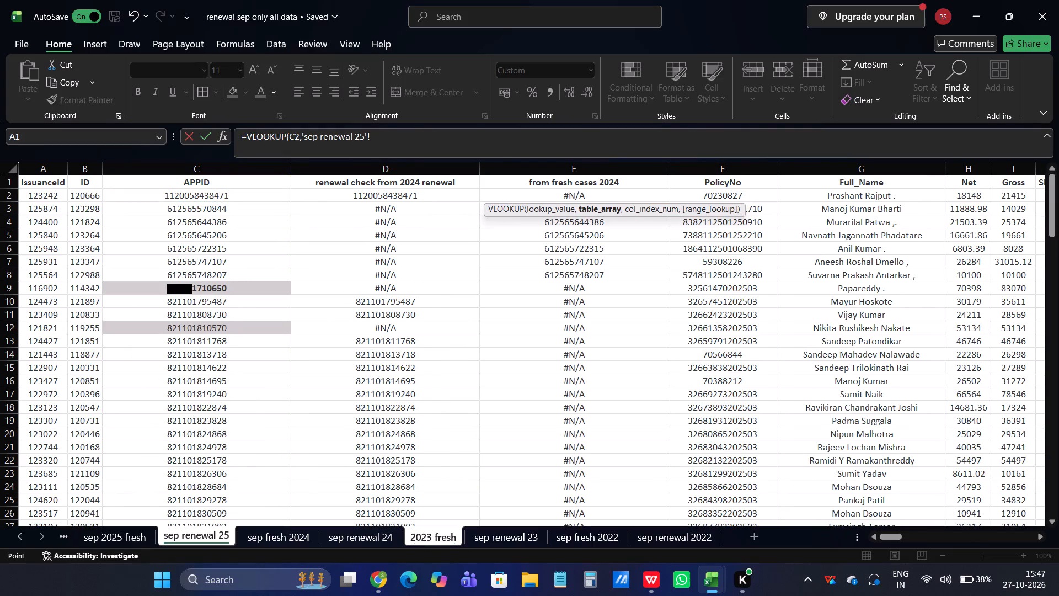
left_click_drag(189, 190, 959, 512)
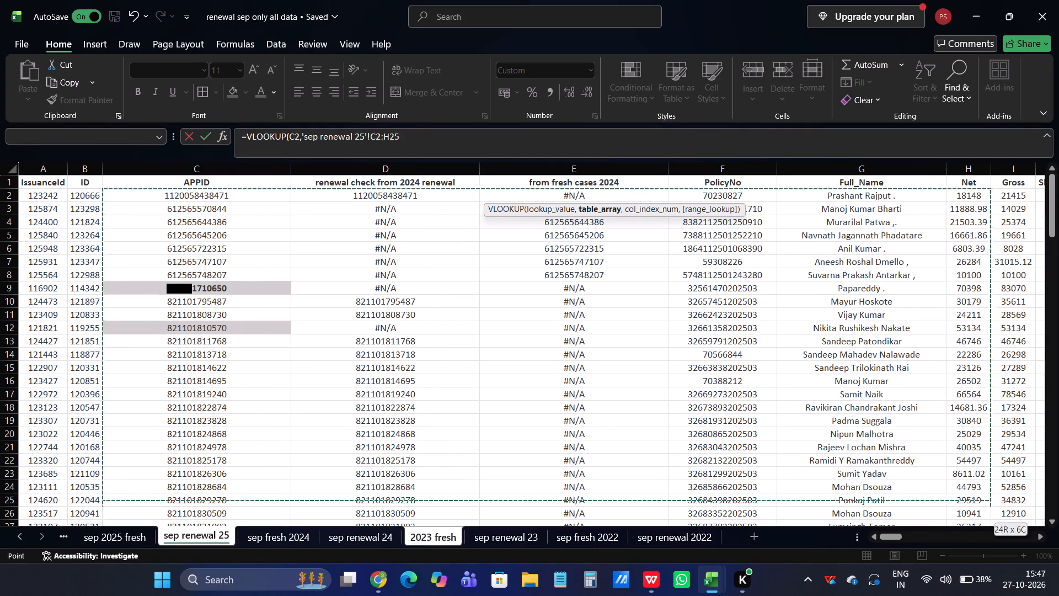
left_click_drag(959, 512, 958, 576)
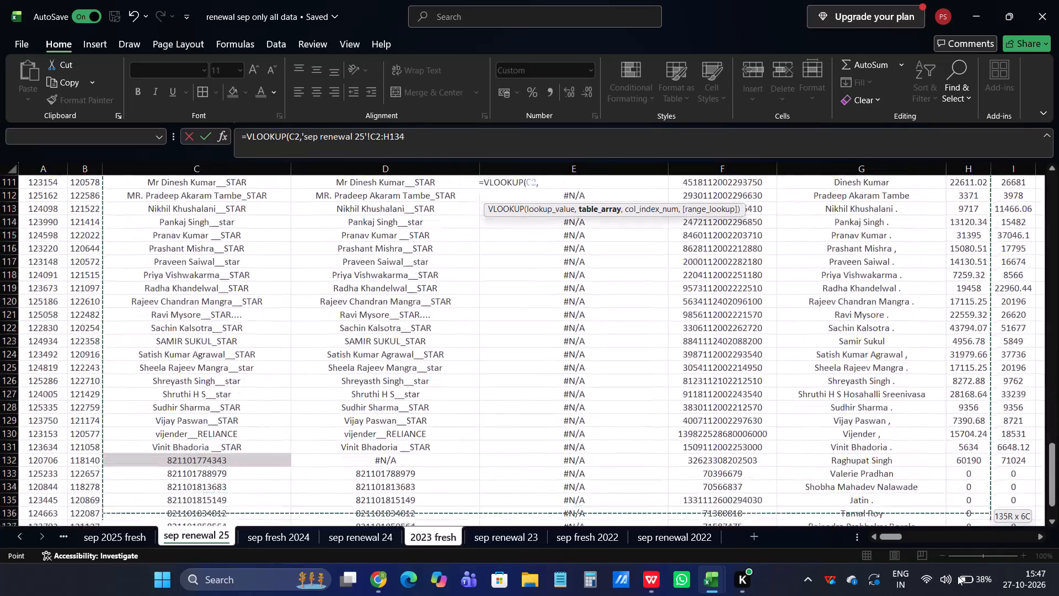
left_click_drag(958, 576, 958, 454)
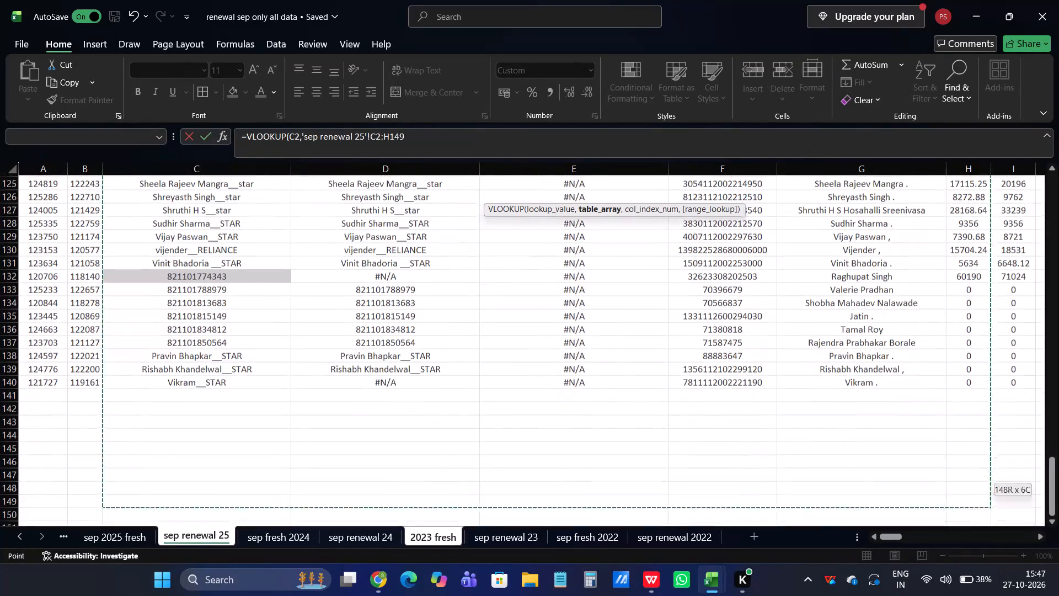
left_click_drag(958, 454, 953, 382)
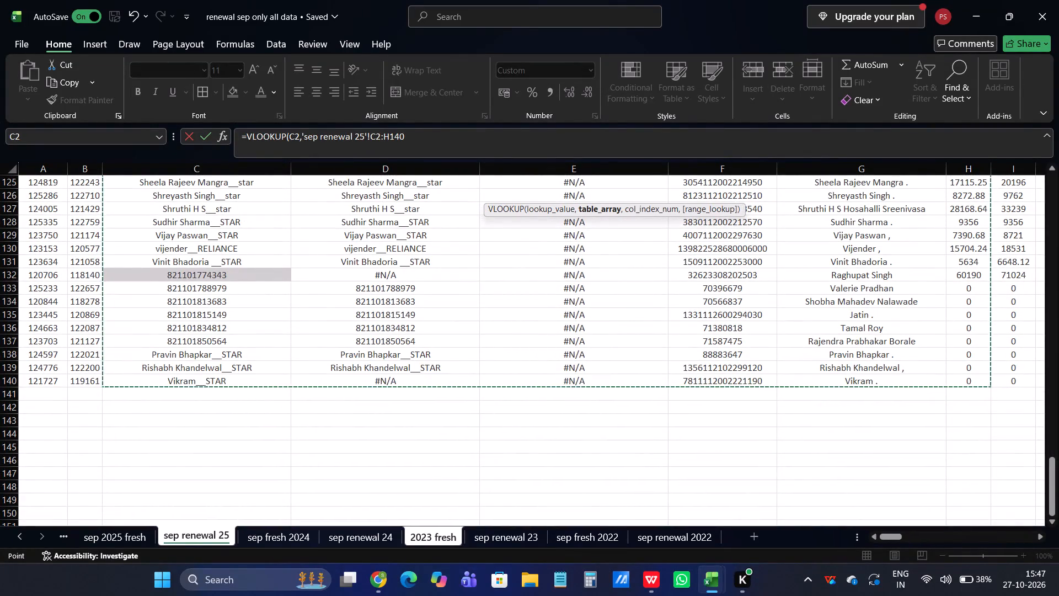
key("F4")
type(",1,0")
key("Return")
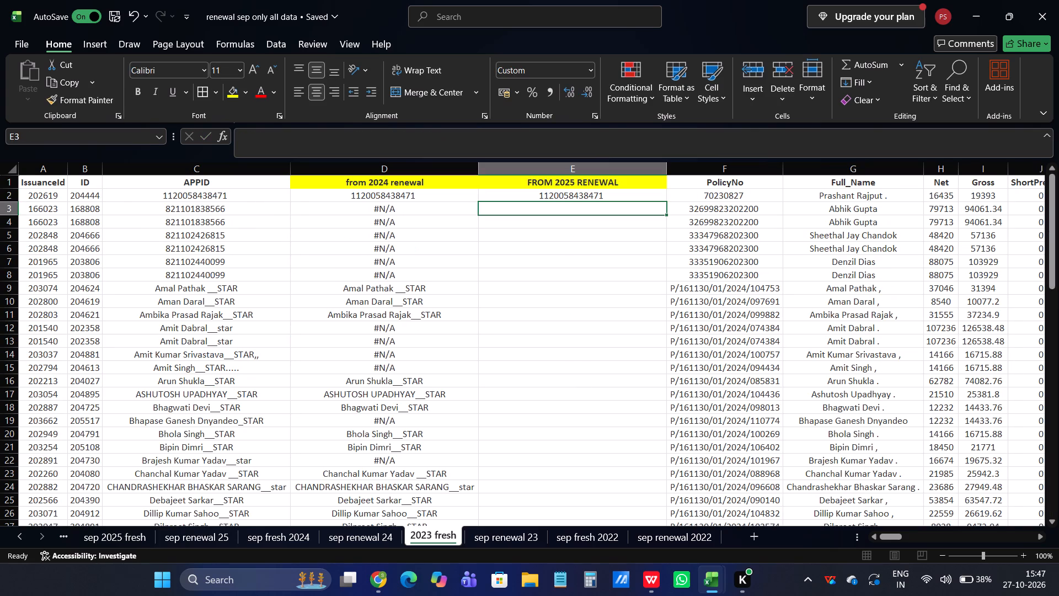
Fill the E2 lookup formula down the FROM 2025 RENEWAL column to row 77.
left_click(527, 193)
left_click_drag(666, 204, 671, 595)
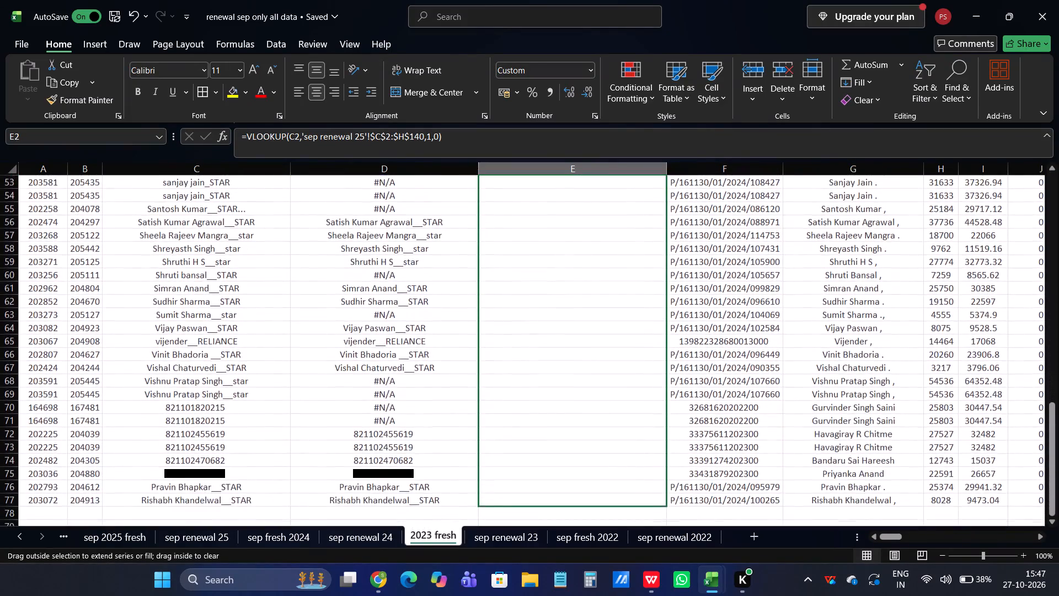
left_click_drag(671, 595, 634, 401)
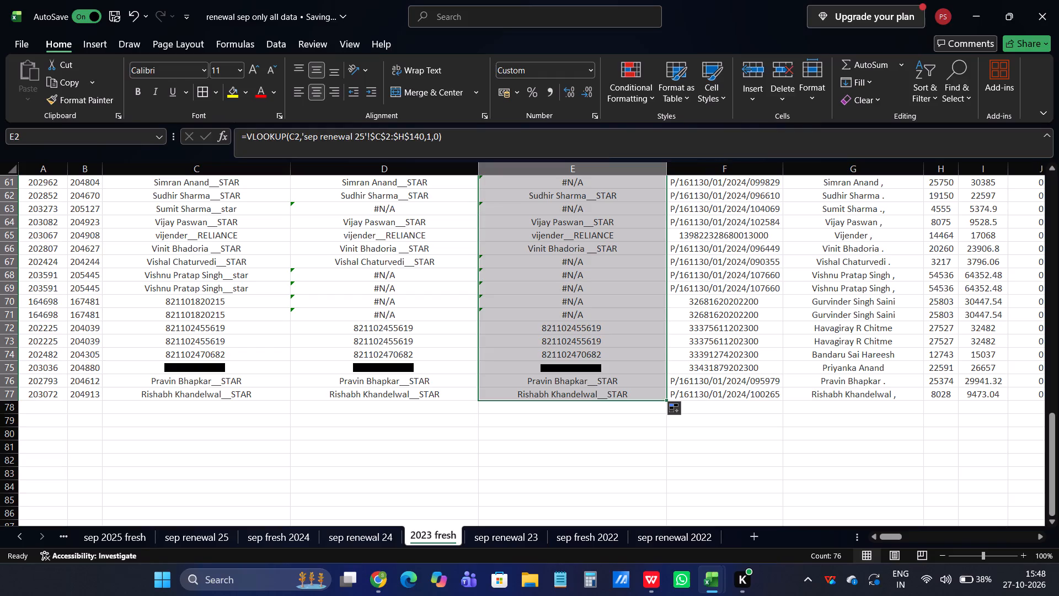
Replace the lookup formula in D3 under "from 2024 renewal" with that row's APPID, matching the entry in E3.
scroll(565, 273, "up", 1)
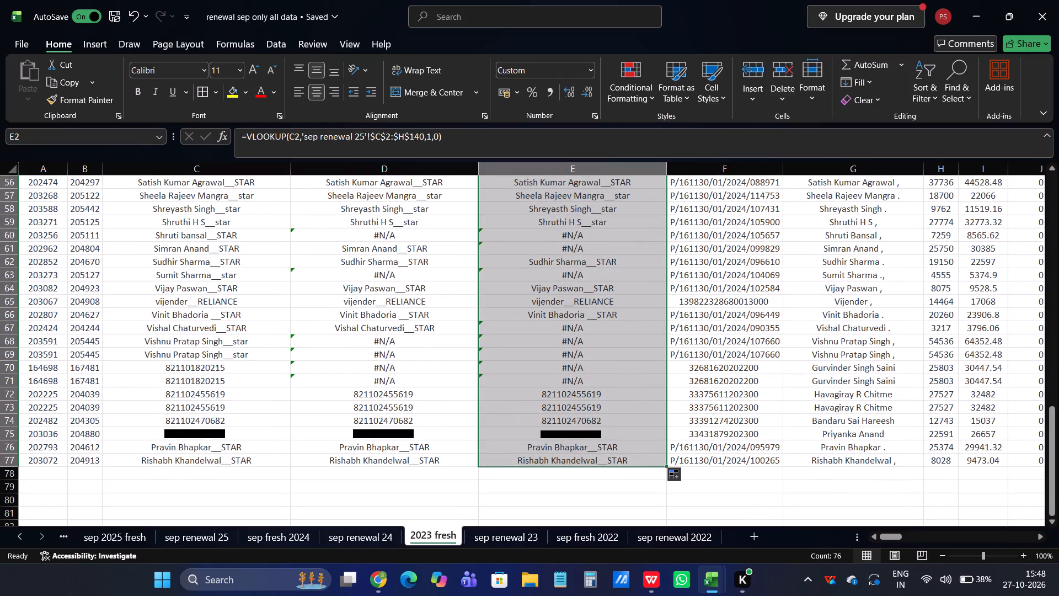
scroll(565, 273, "up", 15)
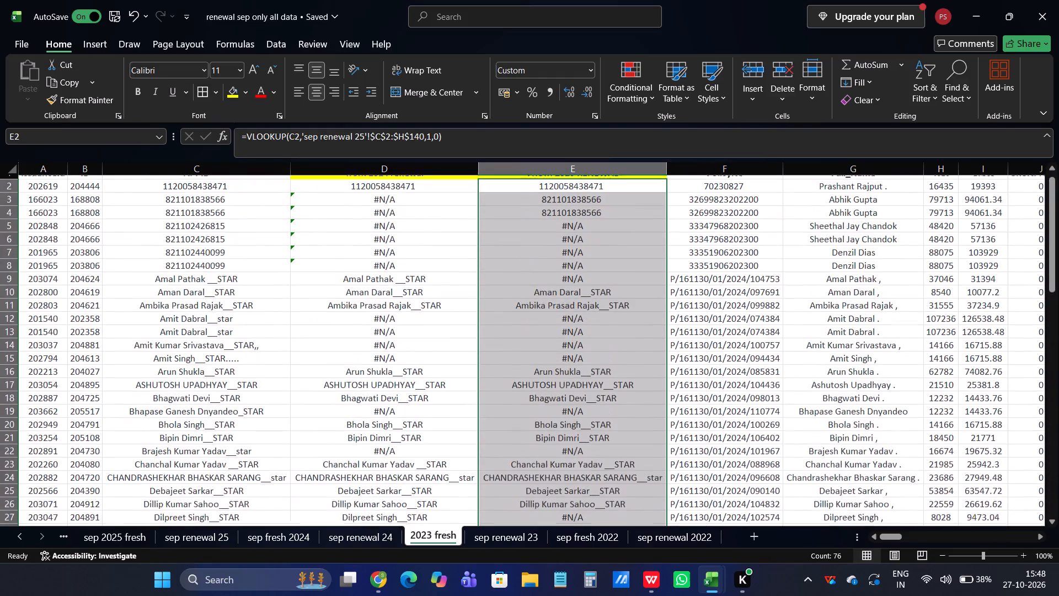
scroll(565, 273, "up", 9)
left_click(531, 225)
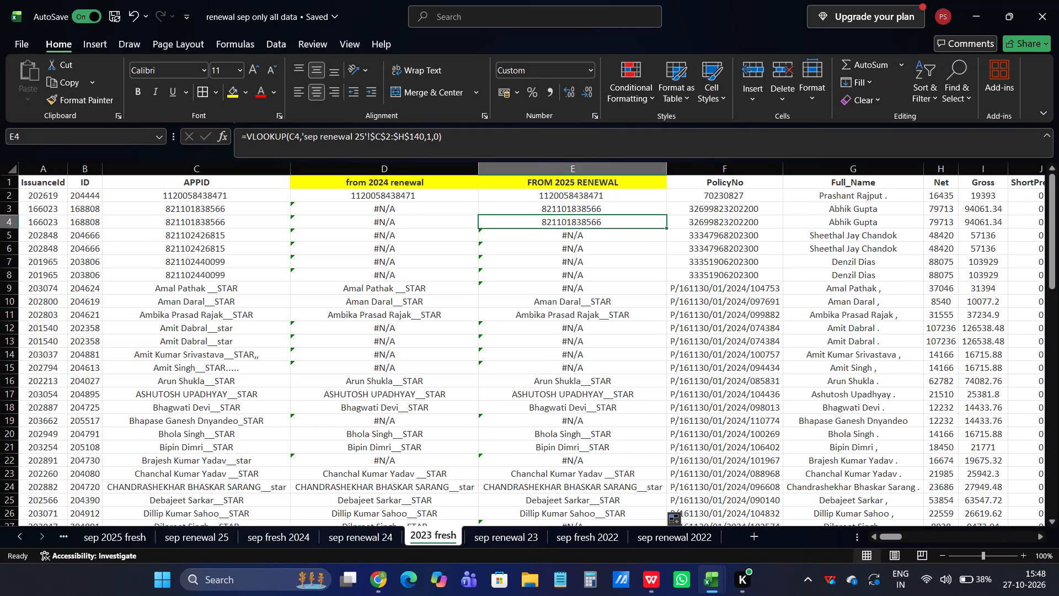
left_click(470, 207)
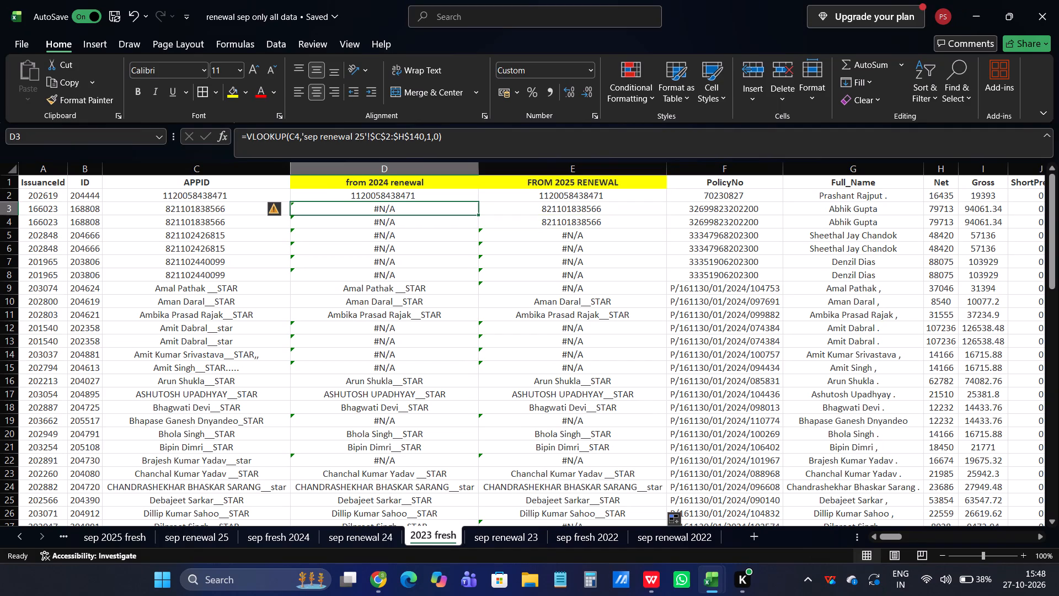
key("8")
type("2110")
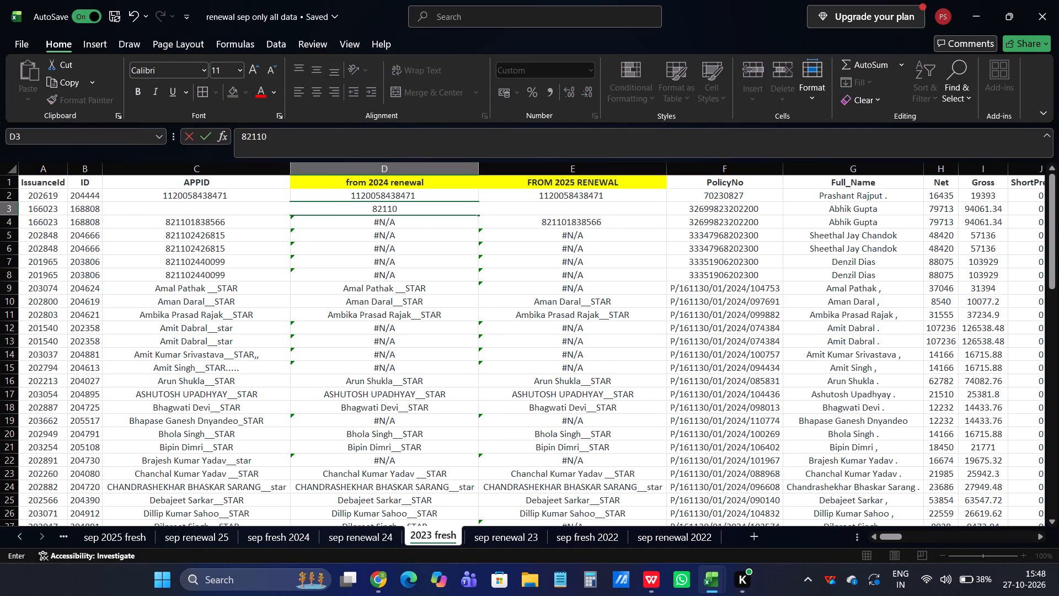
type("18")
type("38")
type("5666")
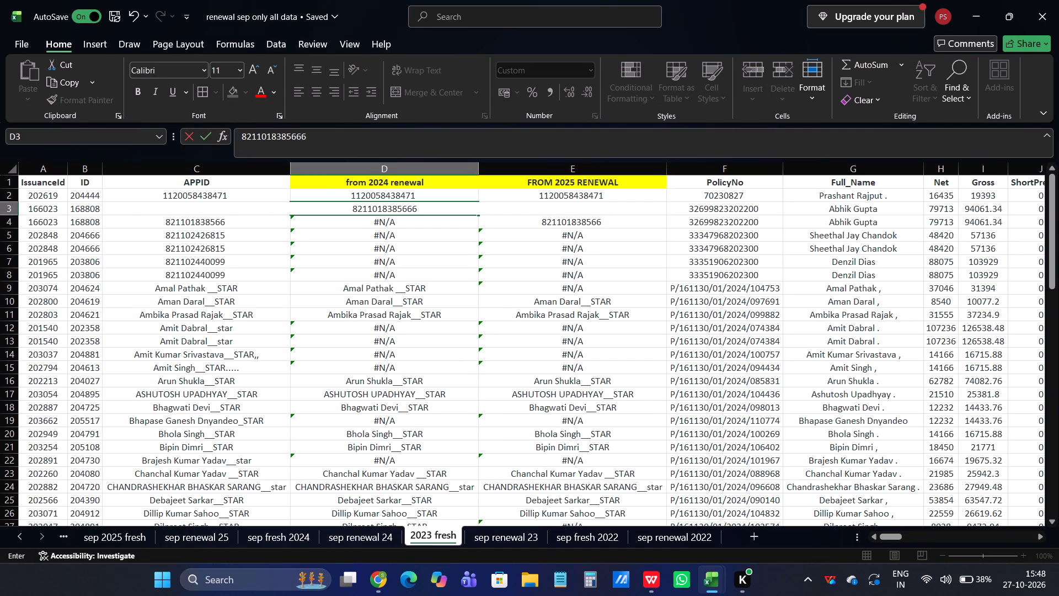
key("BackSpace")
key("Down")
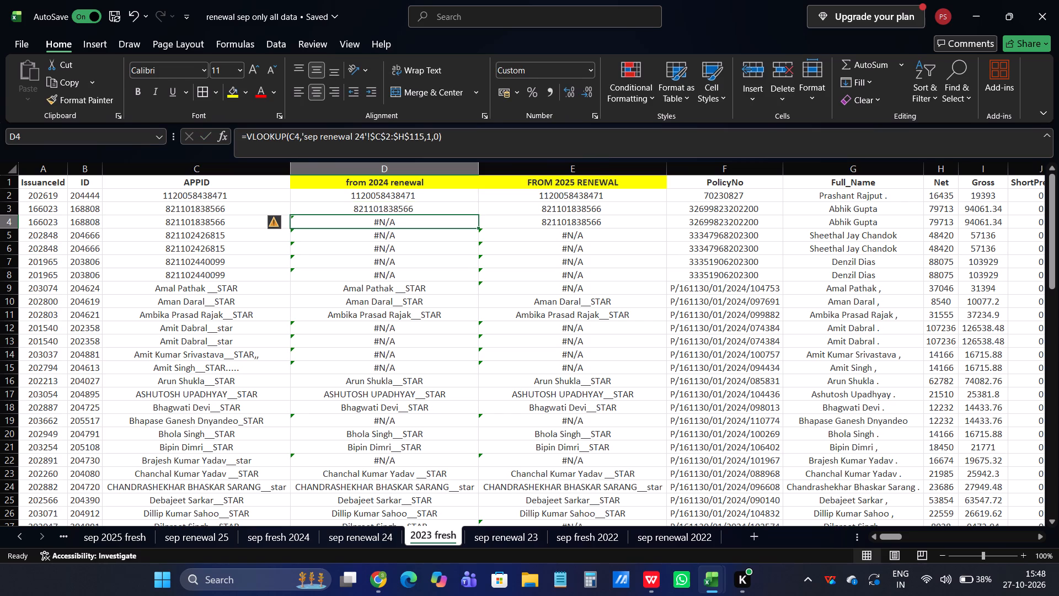
Fill D4 under "from 2024 renewal" with a copy of the APPID in D3, replacing its lookup formula.
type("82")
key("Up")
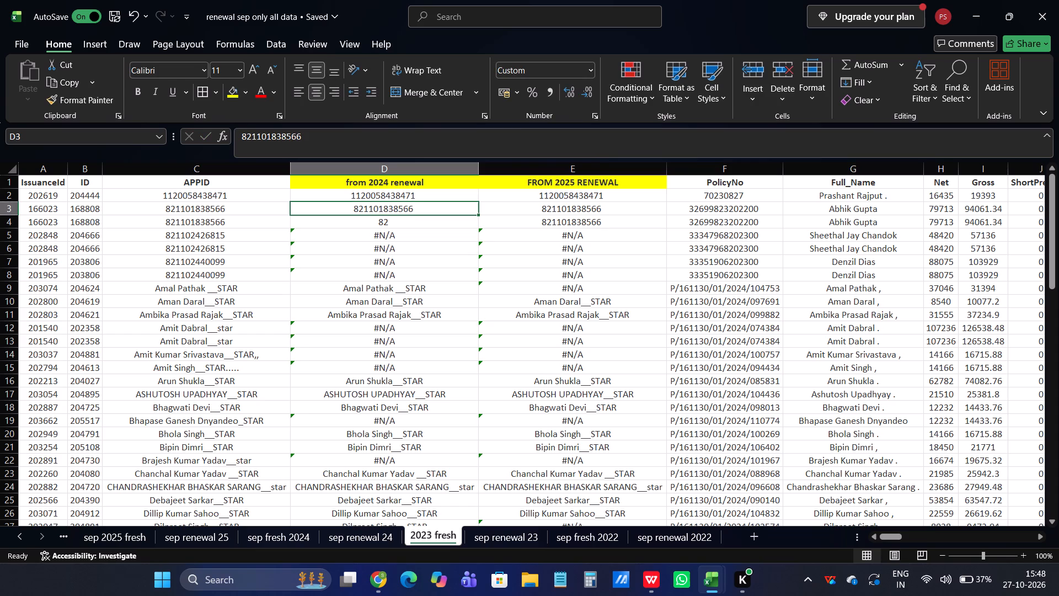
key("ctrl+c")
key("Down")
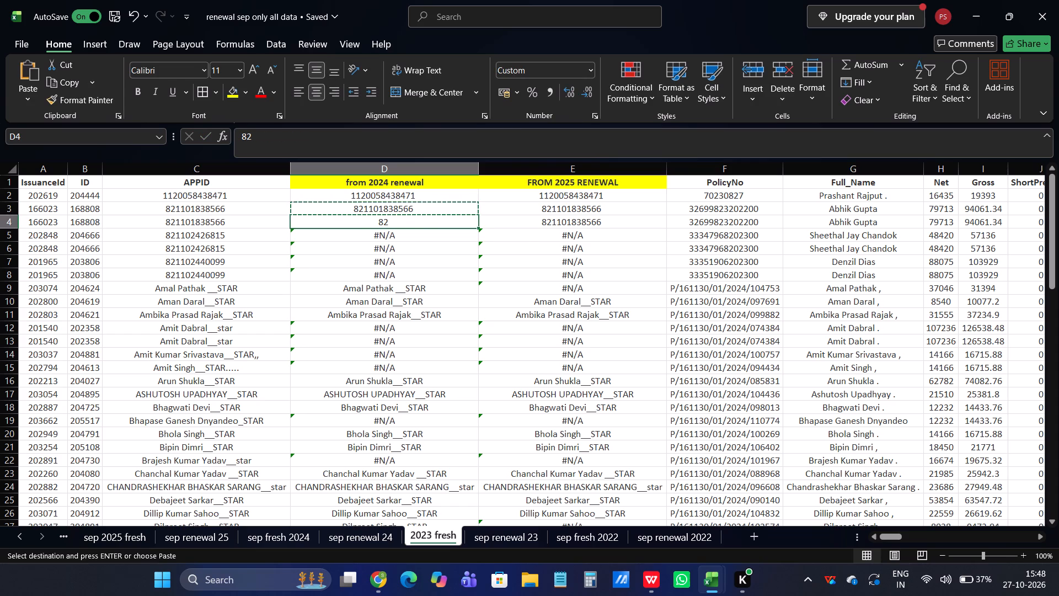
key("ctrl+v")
Check the "from 2024 renewal" column against FROM 2025 RENEWAL down to row 77 for 2025 matches not yet carried over.
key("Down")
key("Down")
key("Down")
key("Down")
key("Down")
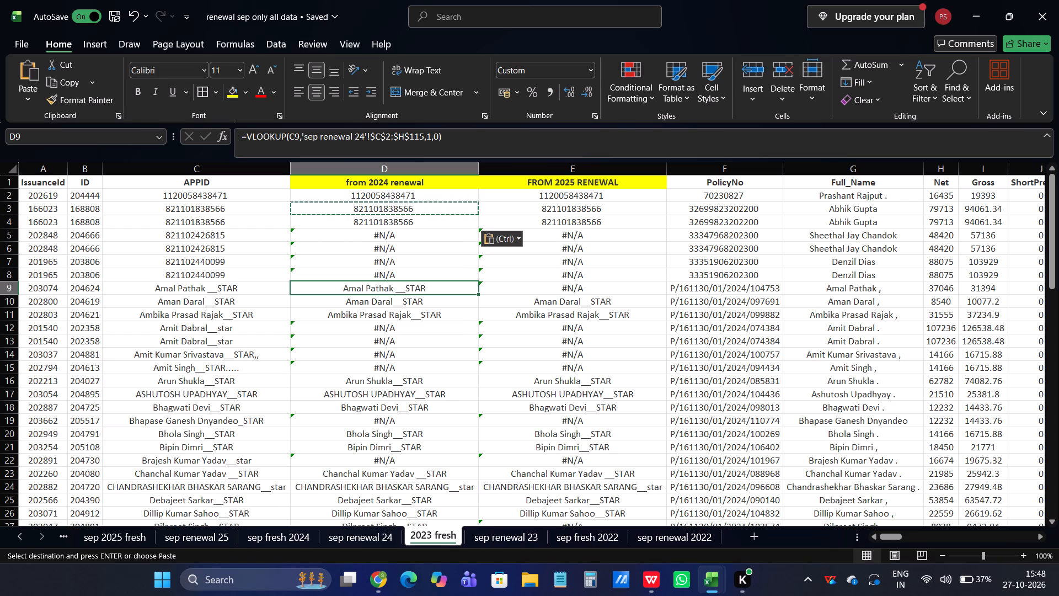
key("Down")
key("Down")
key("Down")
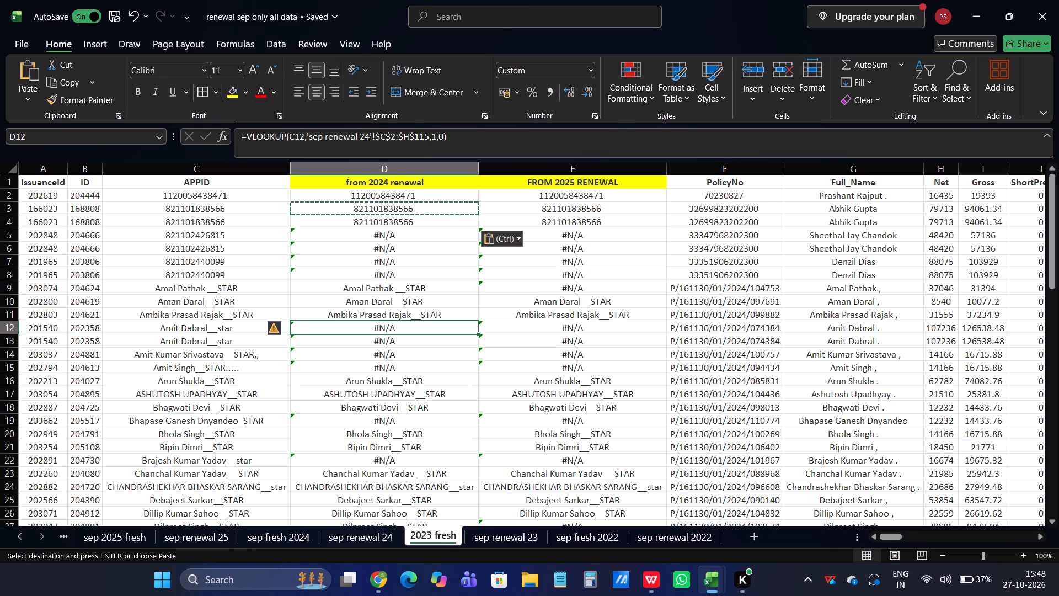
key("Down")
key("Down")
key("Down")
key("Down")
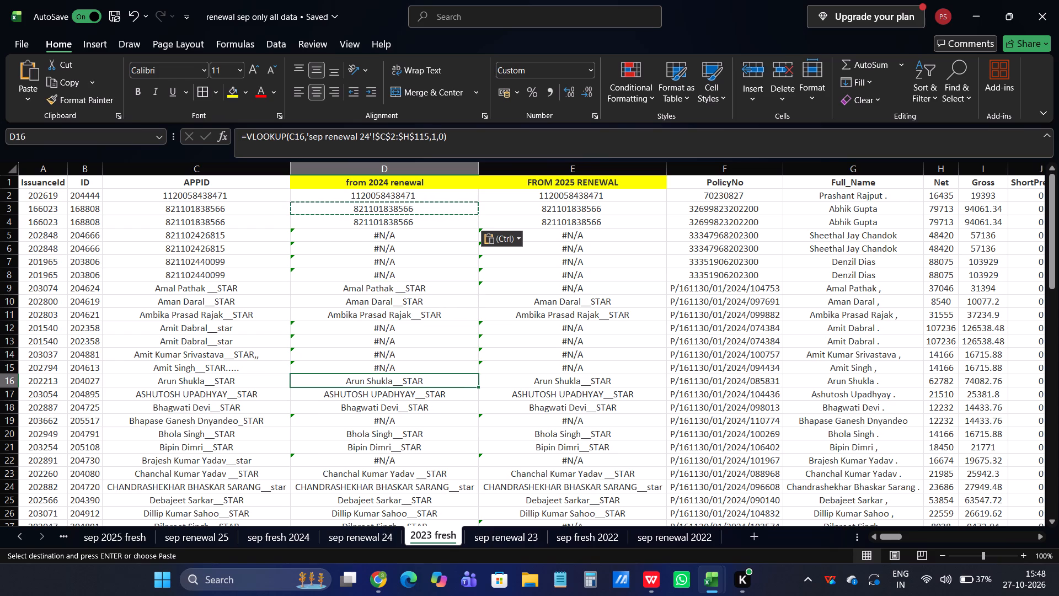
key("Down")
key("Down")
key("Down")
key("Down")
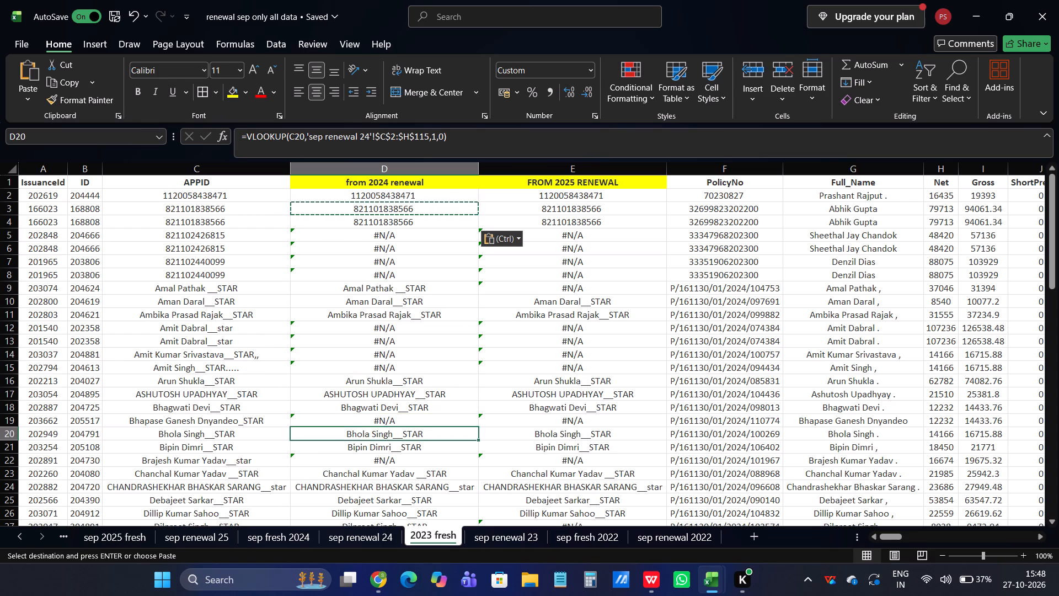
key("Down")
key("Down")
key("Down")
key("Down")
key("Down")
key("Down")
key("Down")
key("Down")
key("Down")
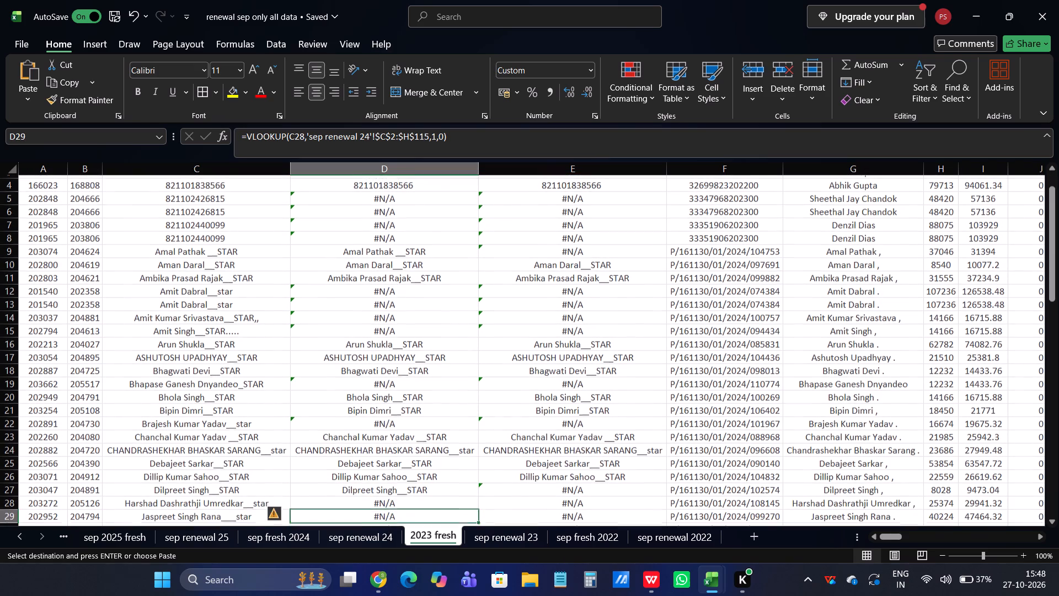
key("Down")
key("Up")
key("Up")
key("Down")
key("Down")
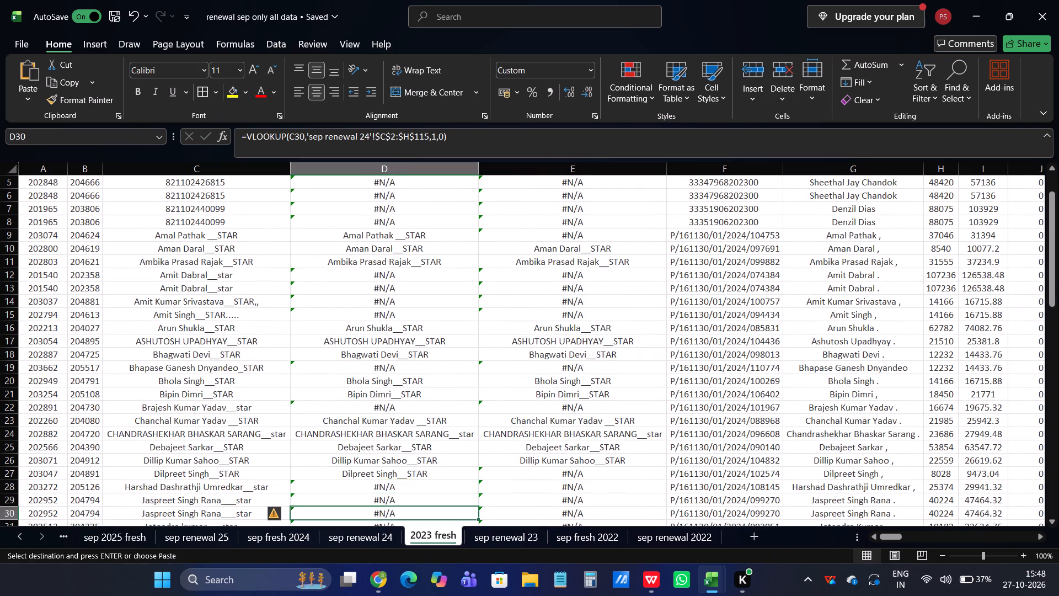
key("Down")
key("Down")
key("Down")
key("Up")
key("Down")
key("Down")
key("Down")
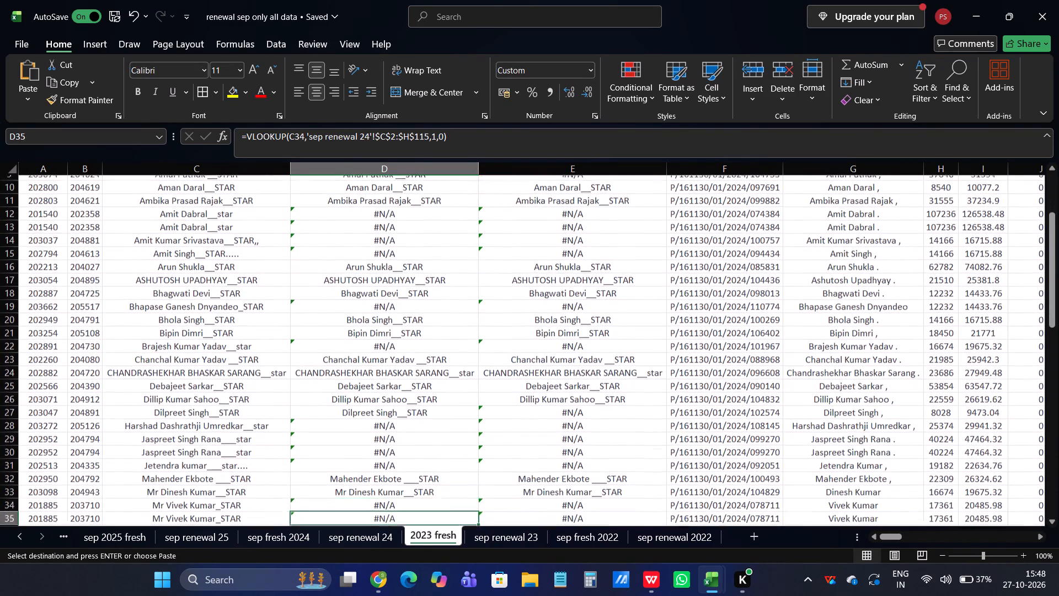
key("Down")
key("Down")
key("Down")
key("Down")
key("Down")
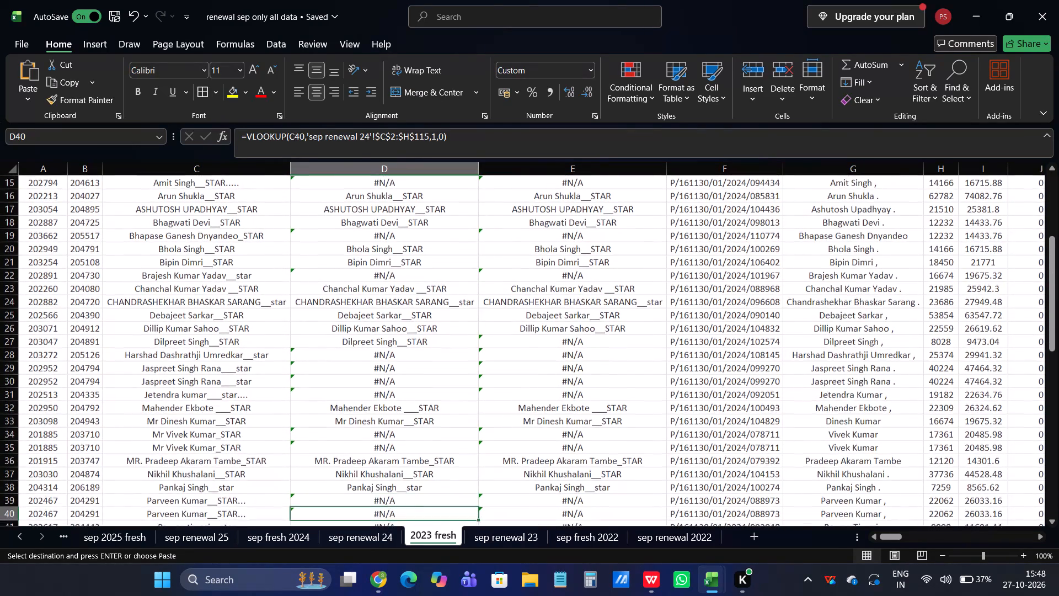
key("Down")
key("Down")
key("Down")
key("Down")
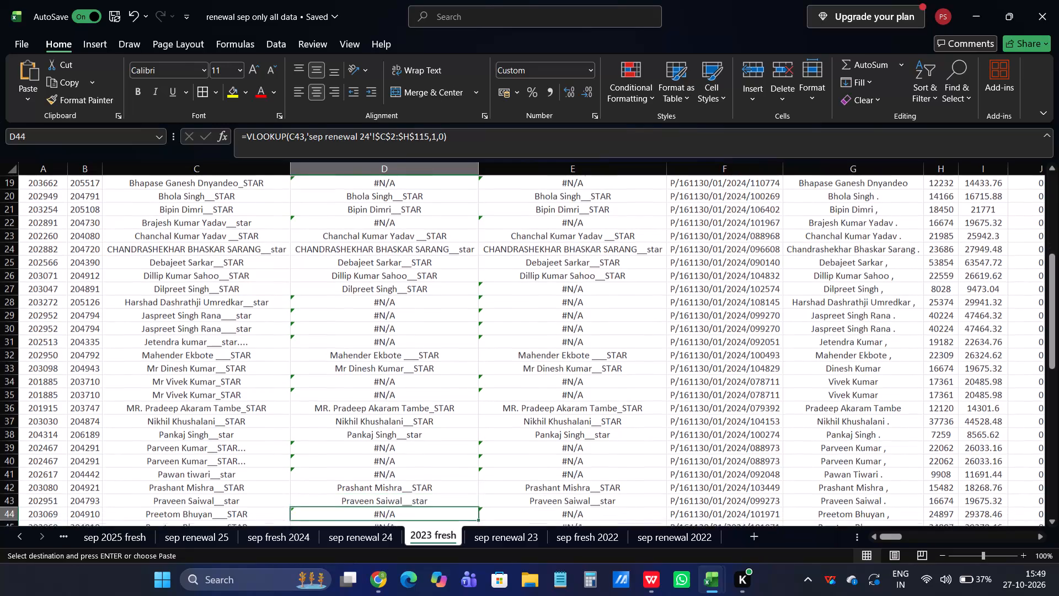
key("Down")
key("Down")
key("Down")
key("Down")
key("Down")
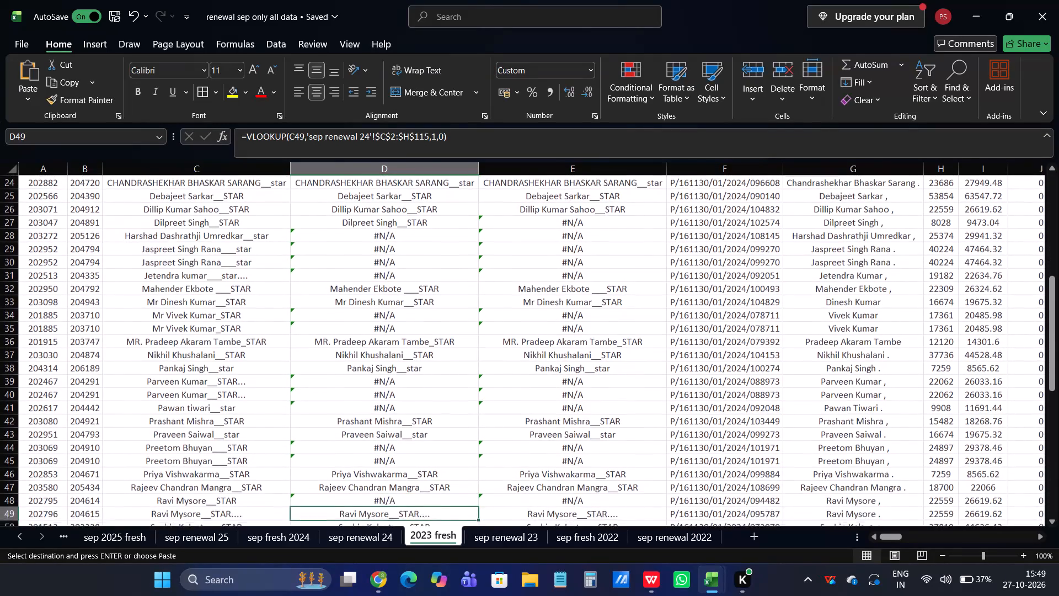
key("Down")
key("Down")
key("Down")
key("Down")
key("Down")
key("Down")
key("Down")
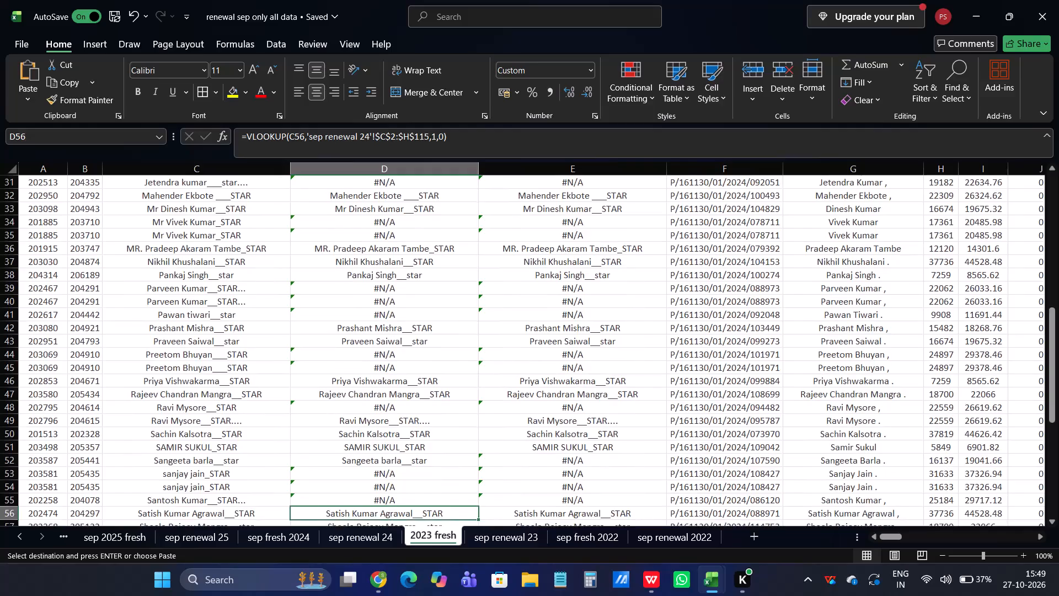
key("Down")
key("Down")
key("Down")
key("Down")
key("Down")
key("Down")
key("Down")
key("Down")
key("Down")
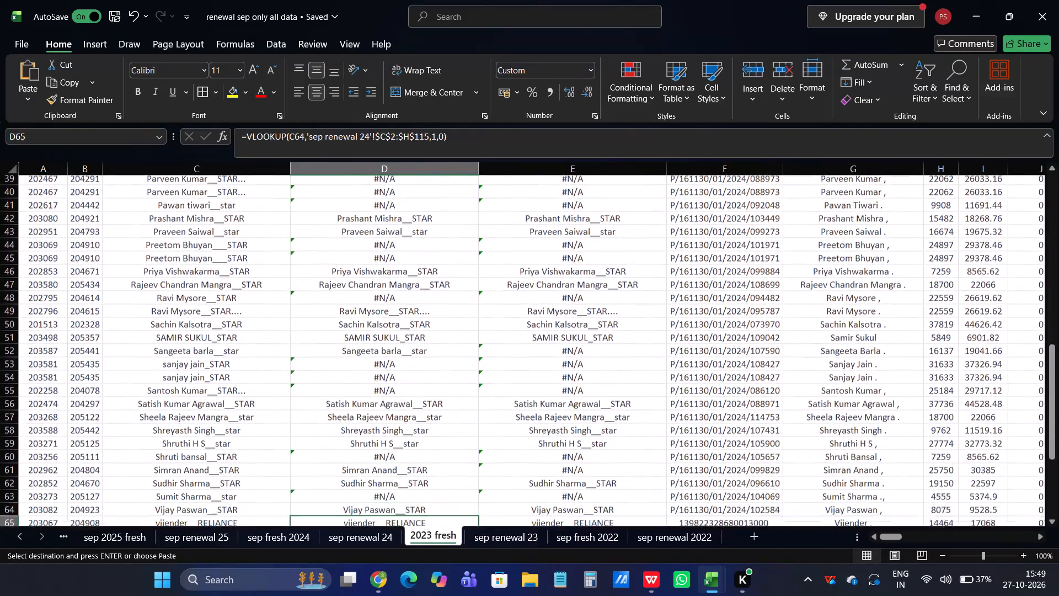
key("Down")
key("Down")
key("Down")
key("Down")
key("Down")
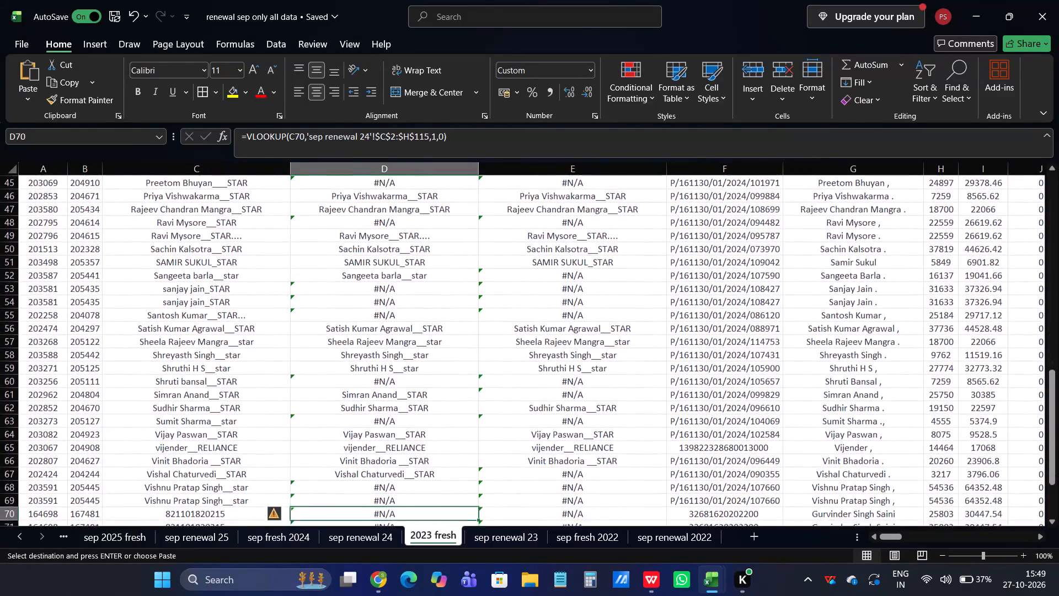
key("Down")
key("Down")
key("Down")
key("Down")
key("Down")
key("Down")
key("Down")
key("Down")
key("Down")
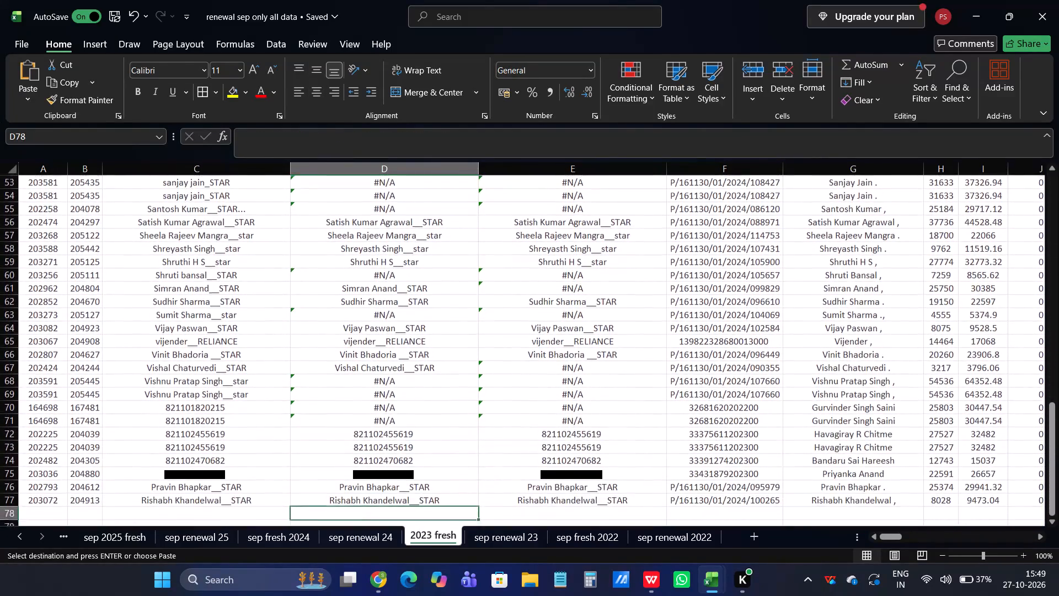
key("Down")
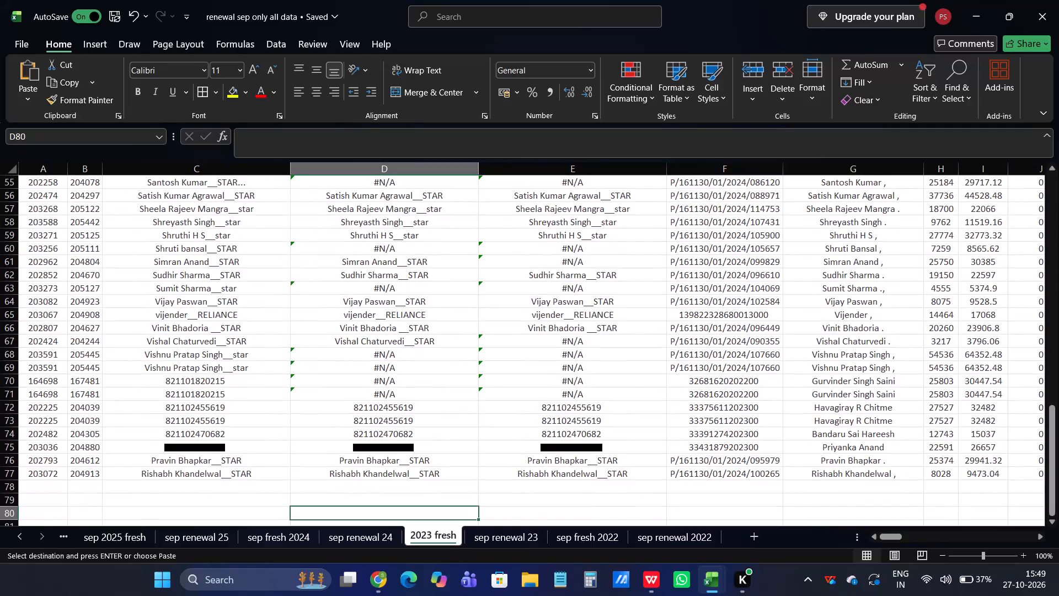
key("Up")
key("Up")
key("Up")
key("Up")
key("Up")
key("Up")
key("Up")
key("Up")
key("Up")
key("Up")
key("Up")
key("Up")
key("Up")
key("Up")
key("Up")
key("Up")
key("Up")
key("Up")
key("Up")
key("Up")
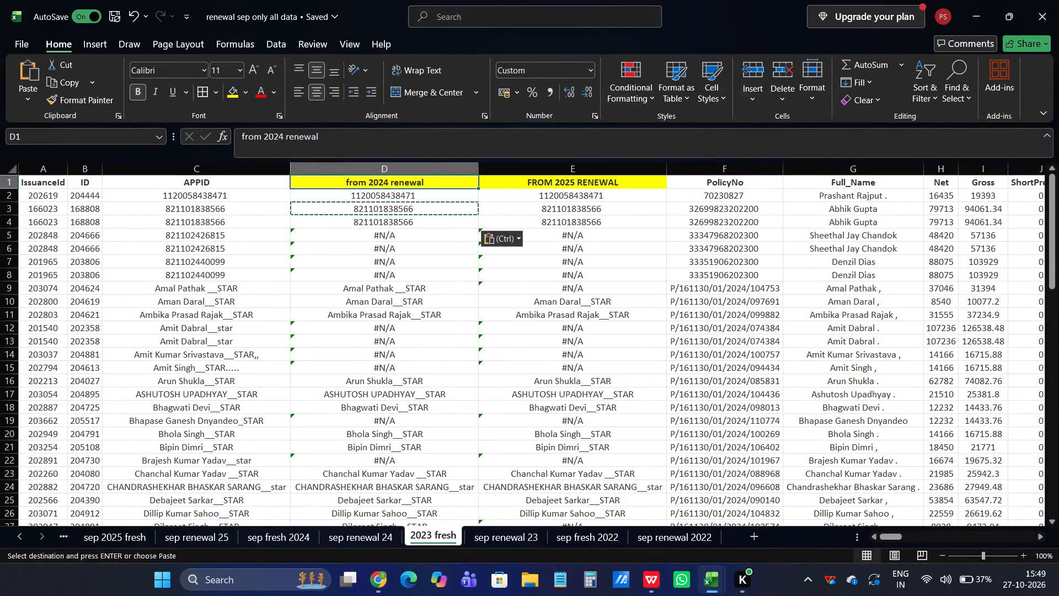
Delete the FROM 2025 RENEWAL column from "2023 fresh".
right_click(538, 157)
right_click(532, 171)
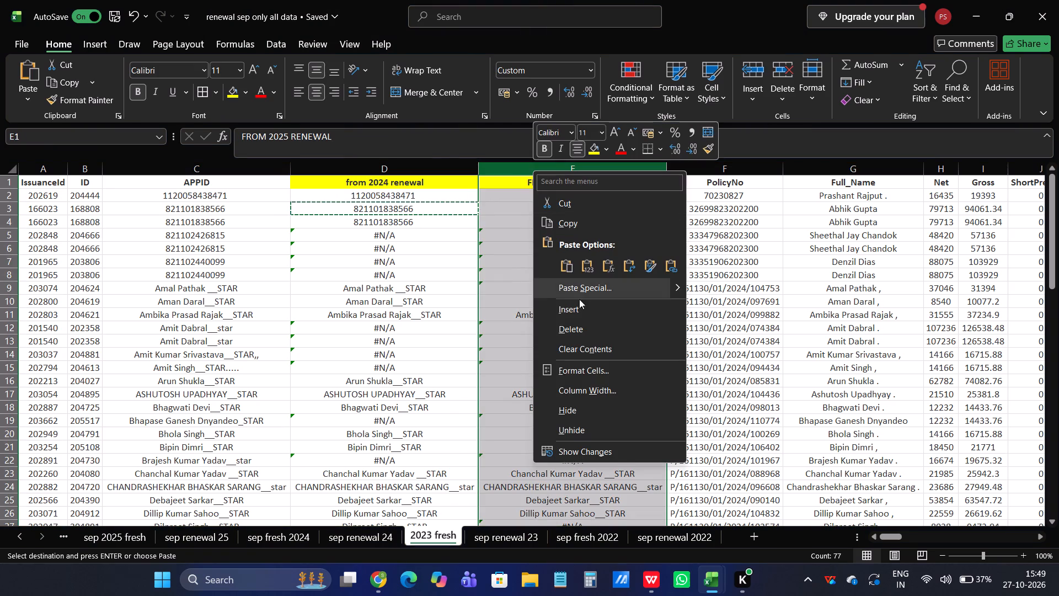
left_click(584, 323)
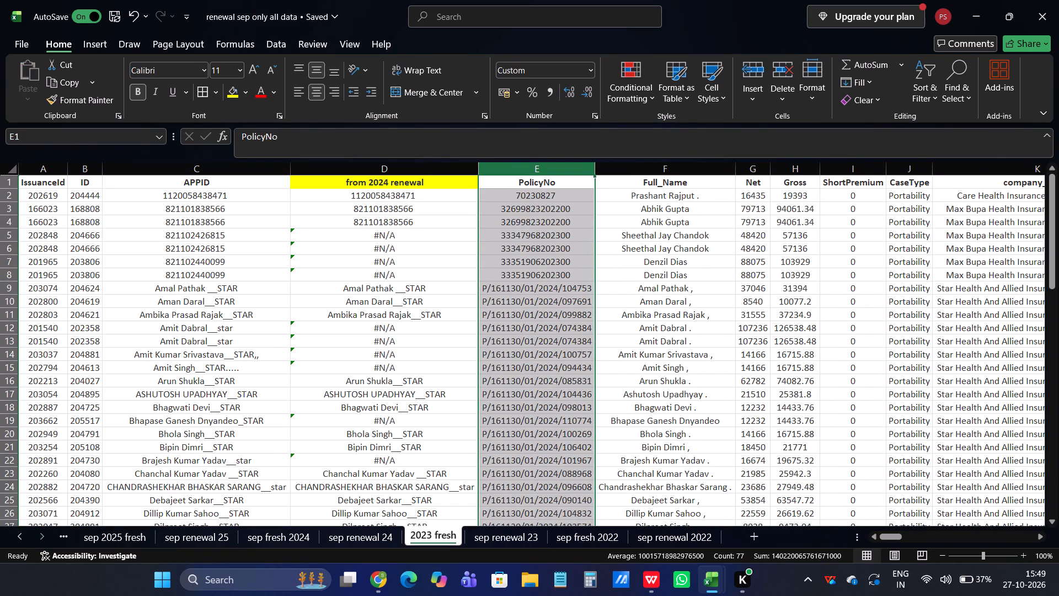
Rename the "from 2024 renewal" header in D1 as RENEWED.
left_click(400, 176)
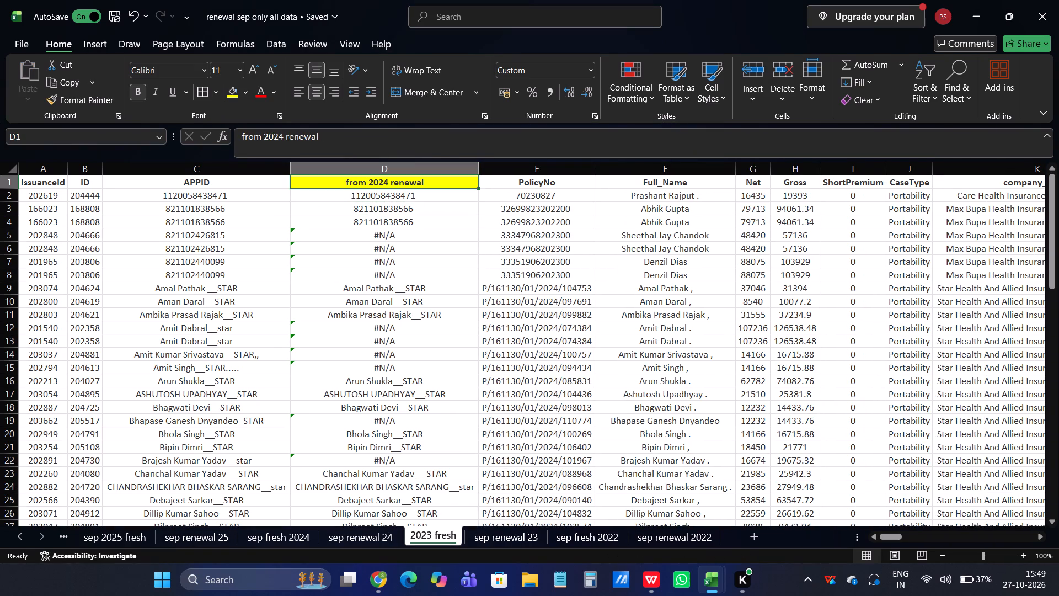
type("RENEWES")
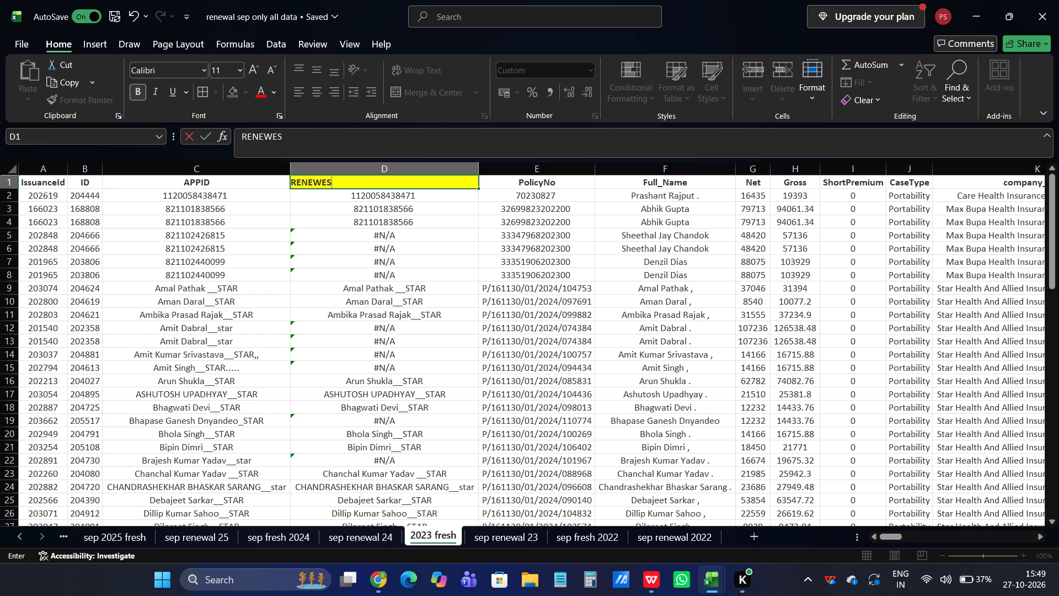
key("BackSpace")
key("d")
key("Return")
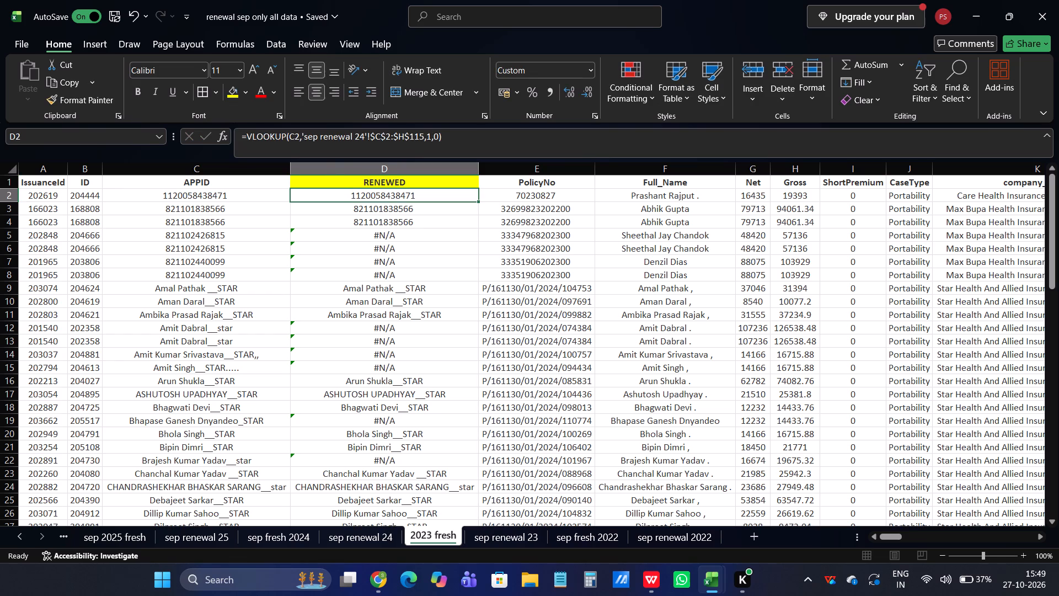
On the "sep 2025 fresh" sheet, insert a blank column between Full_Name and renew.
left_click(591, 535)
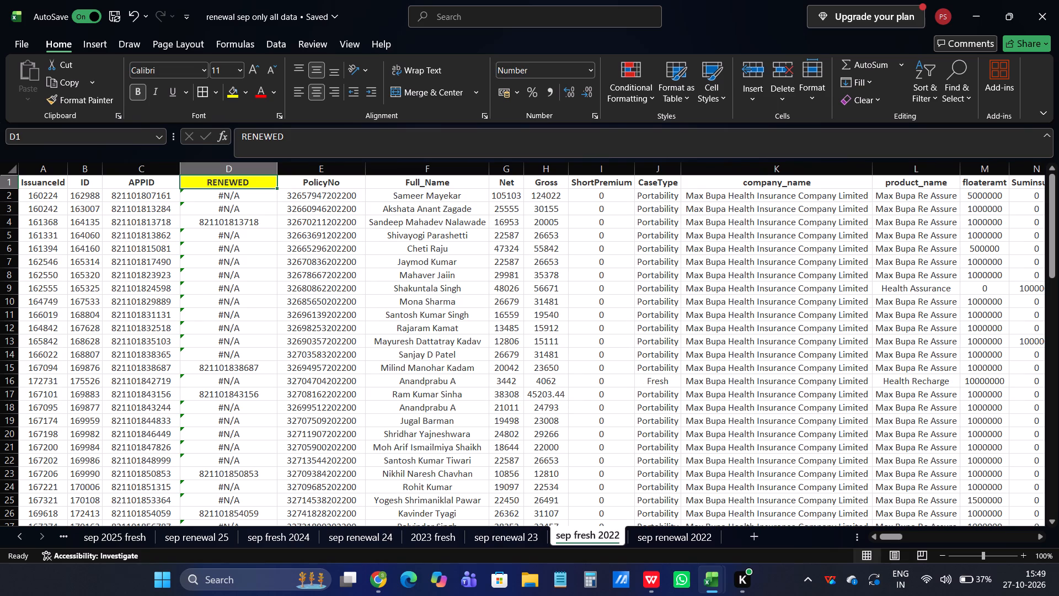
left_click_drag(251, 536, 257, 540)
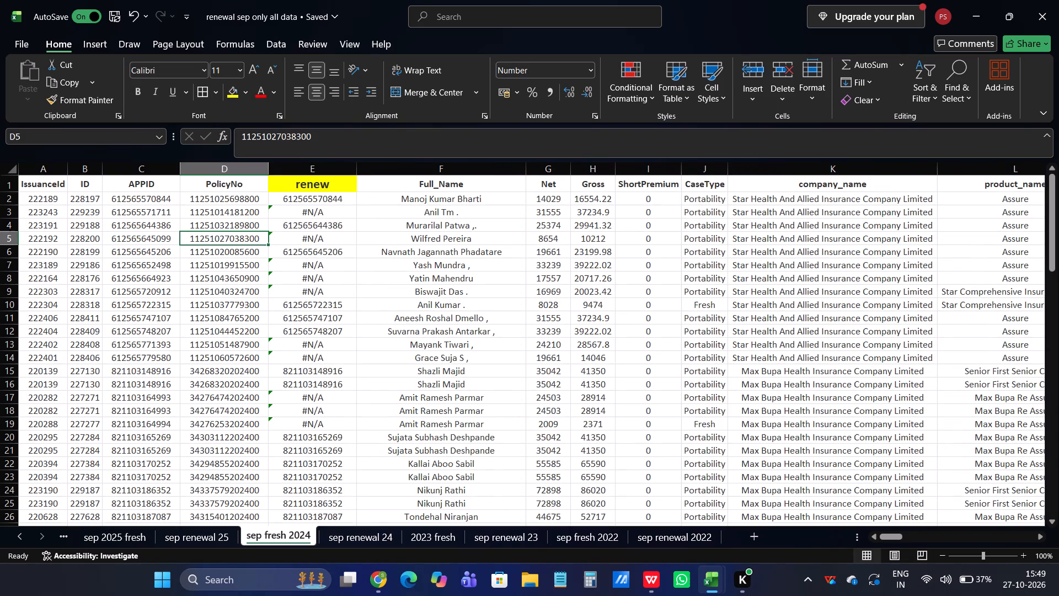
left_click(113, 533)
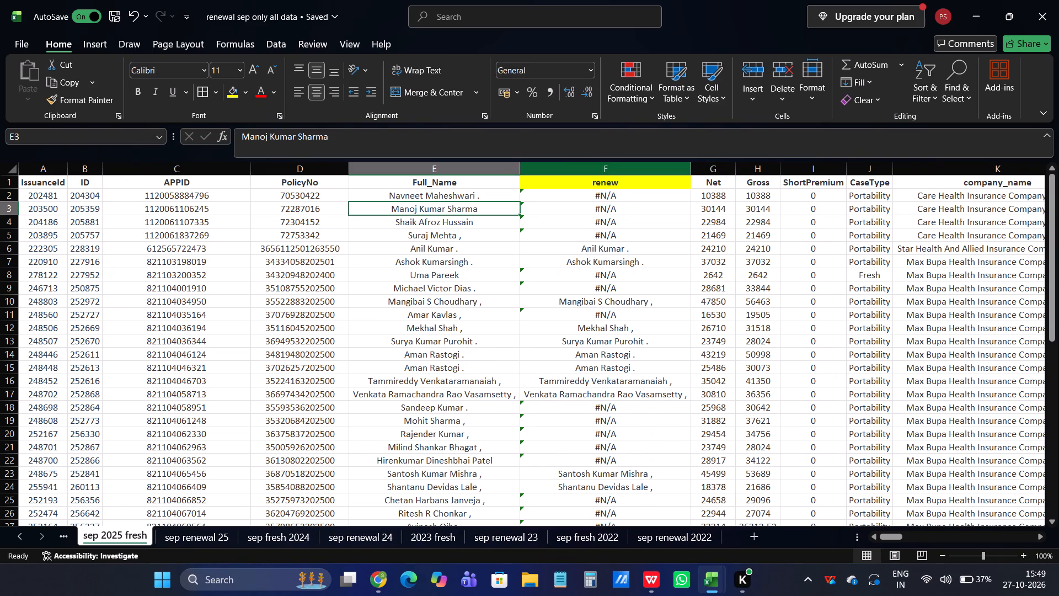
left_click(68, 535)
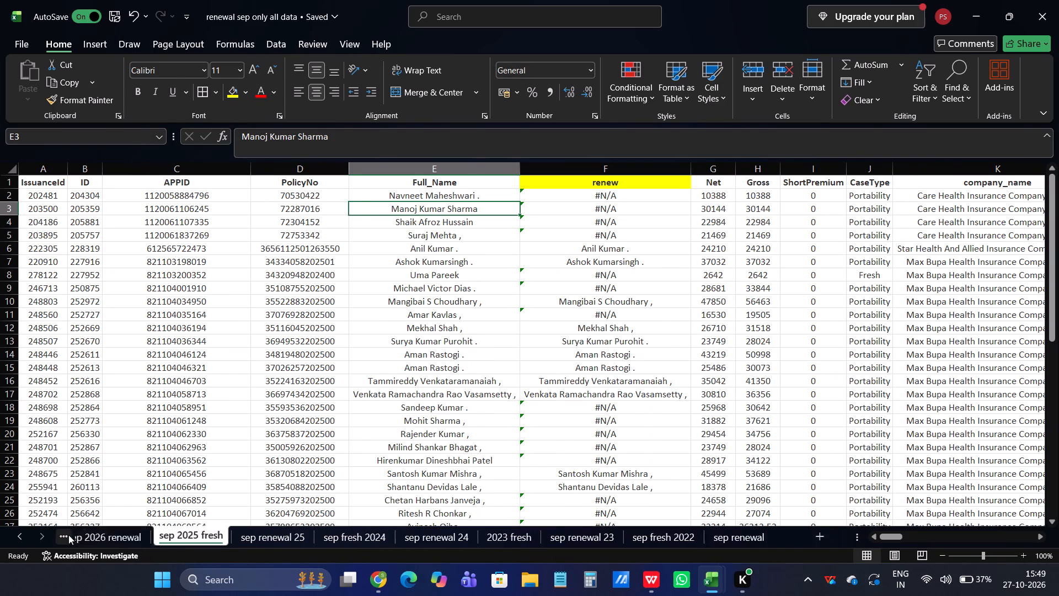
left_click(202, 533)
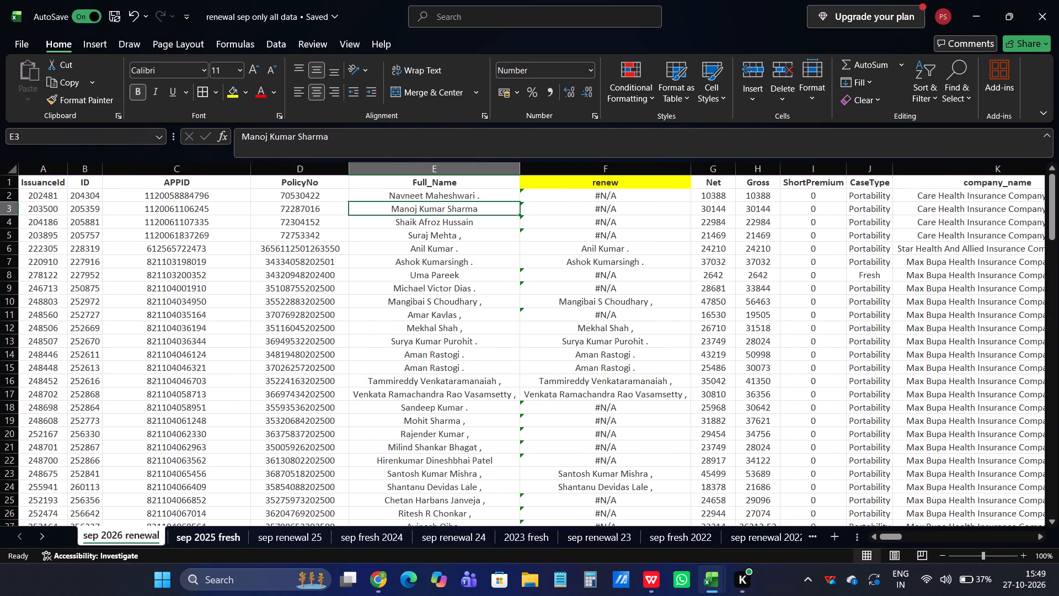
left_click(589, 168)
right_click(589, 168)
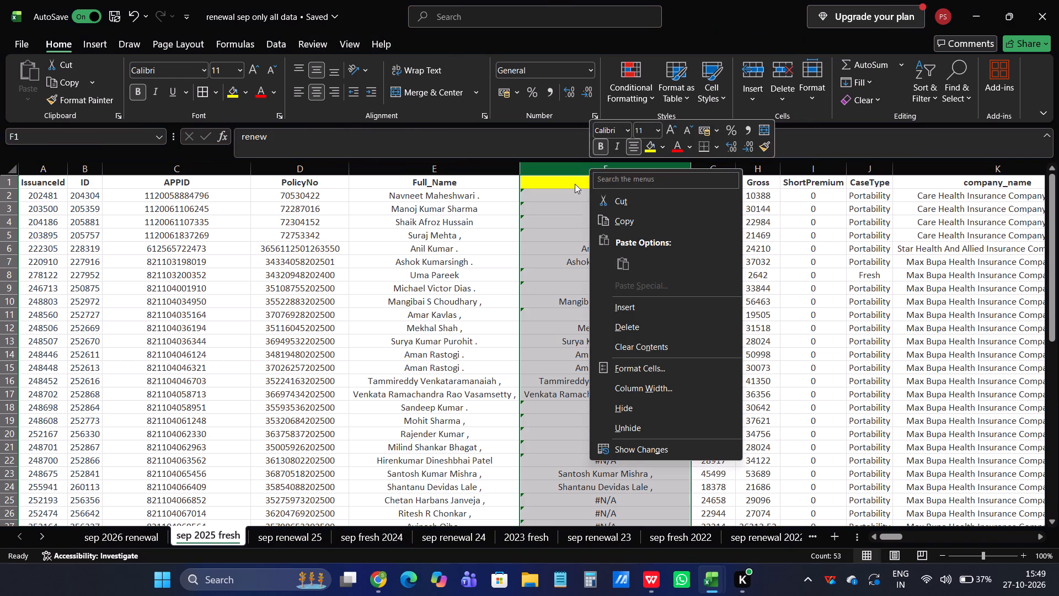
left_click(575, 184)
right_click(574, 175)
left_click(595, 323)
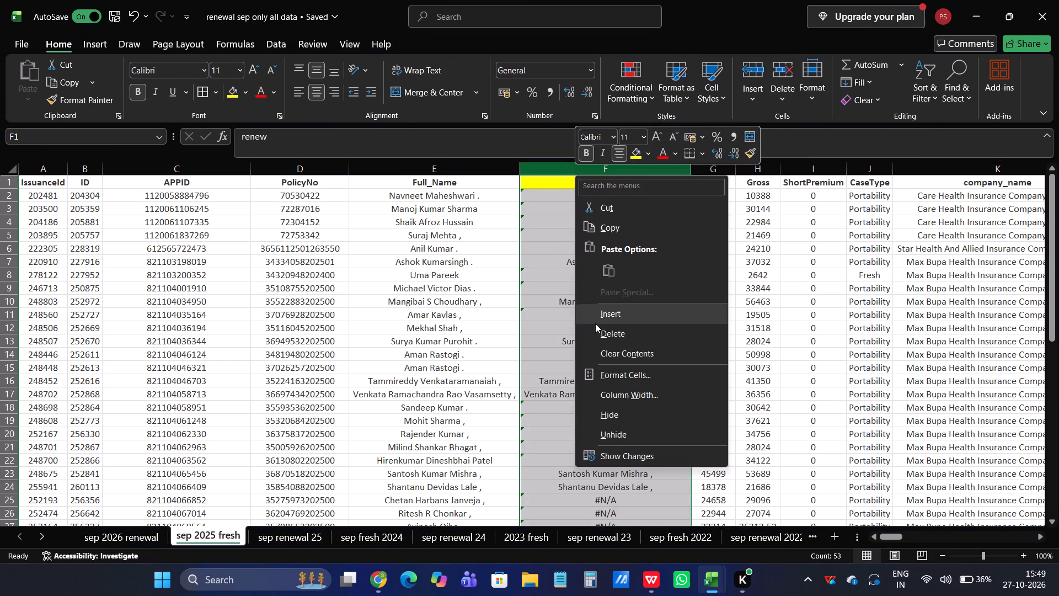
Head the new blank column F on "sep 2025 fresh" FROM 2026 RENEWED.
left_click(570, 188)
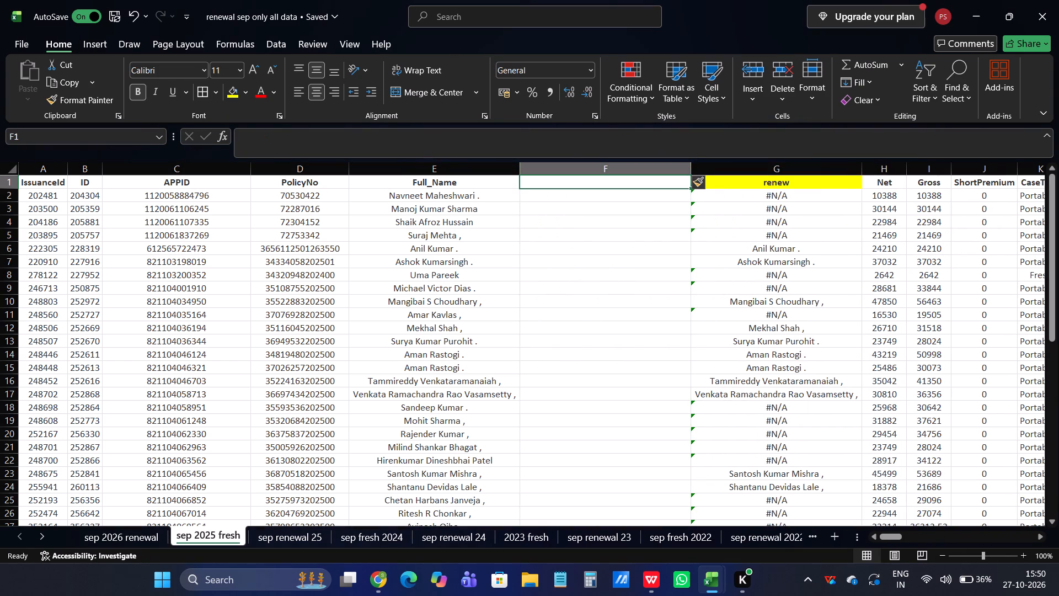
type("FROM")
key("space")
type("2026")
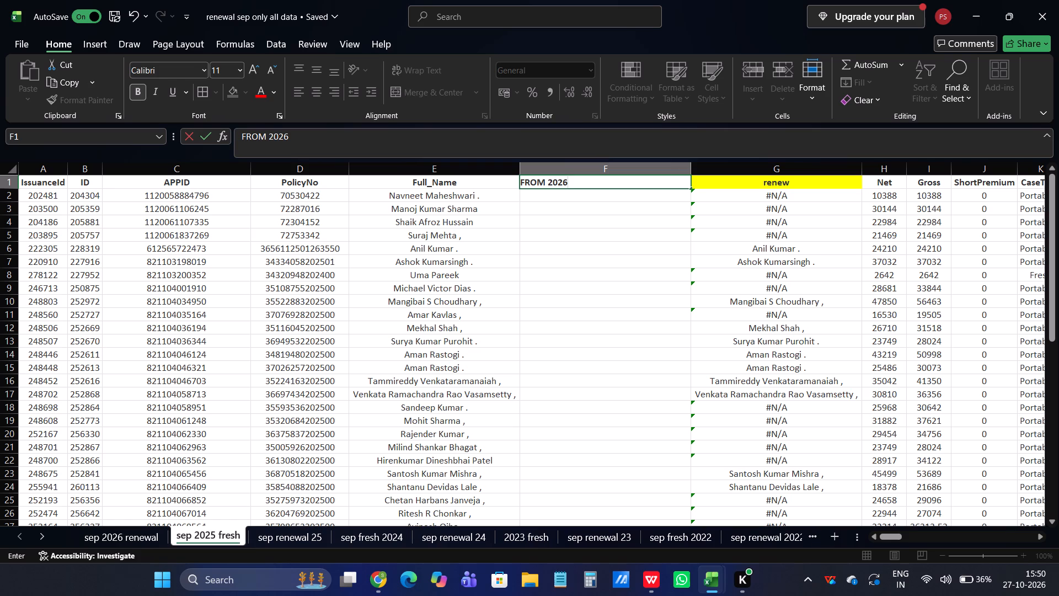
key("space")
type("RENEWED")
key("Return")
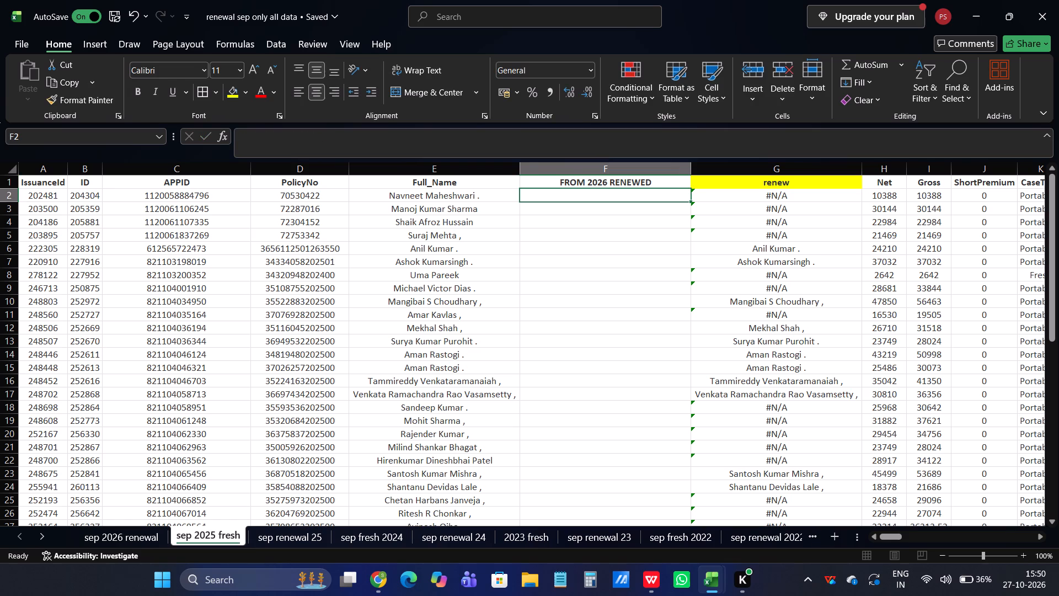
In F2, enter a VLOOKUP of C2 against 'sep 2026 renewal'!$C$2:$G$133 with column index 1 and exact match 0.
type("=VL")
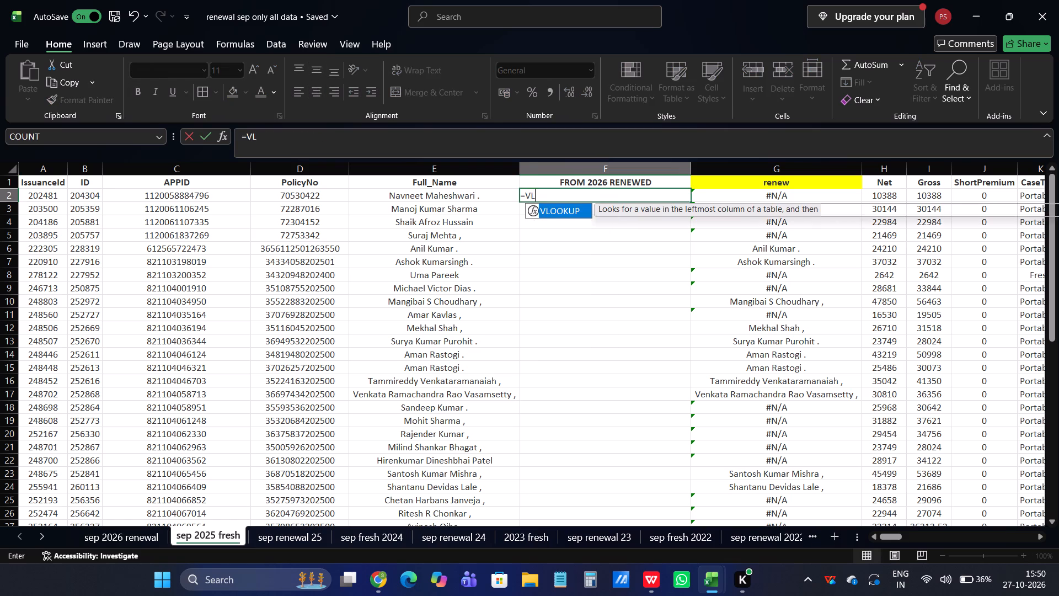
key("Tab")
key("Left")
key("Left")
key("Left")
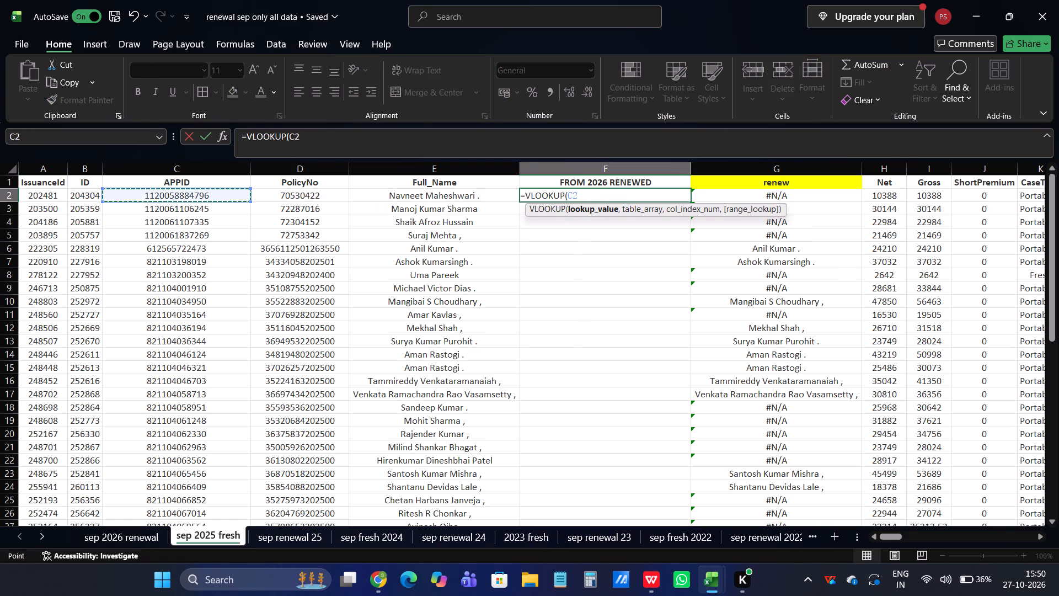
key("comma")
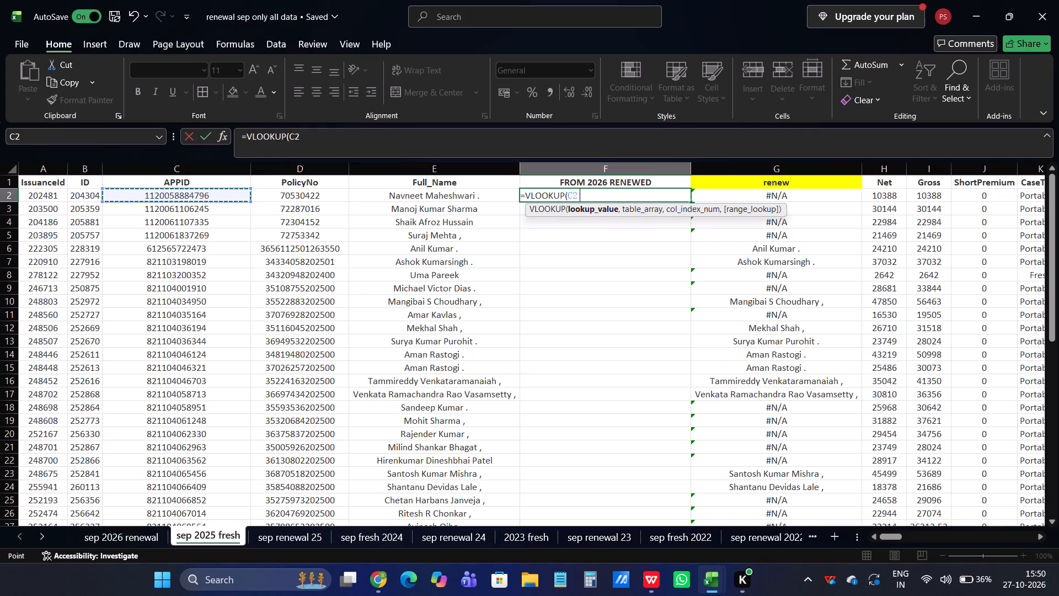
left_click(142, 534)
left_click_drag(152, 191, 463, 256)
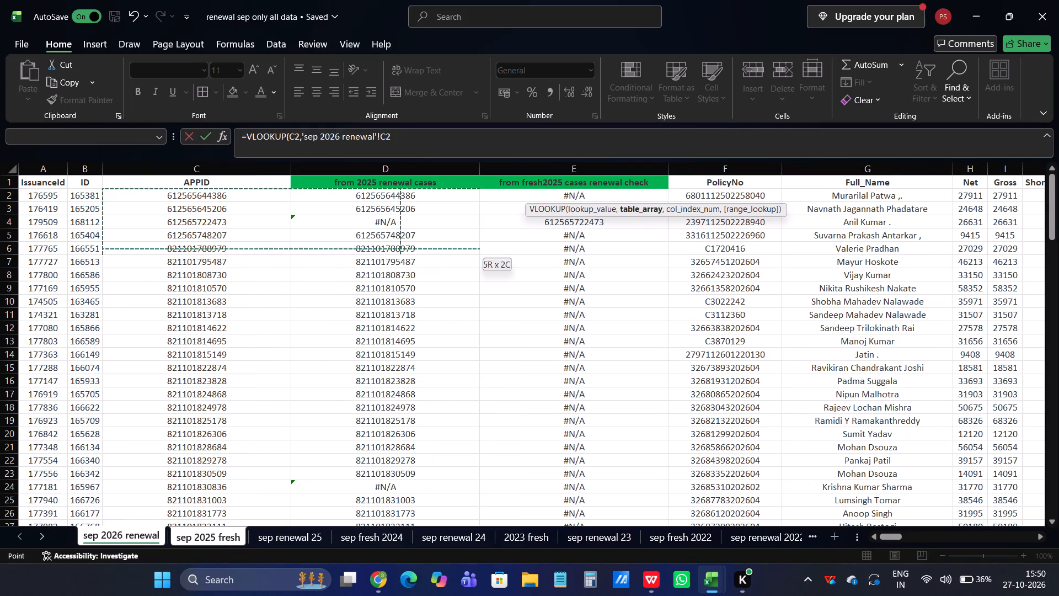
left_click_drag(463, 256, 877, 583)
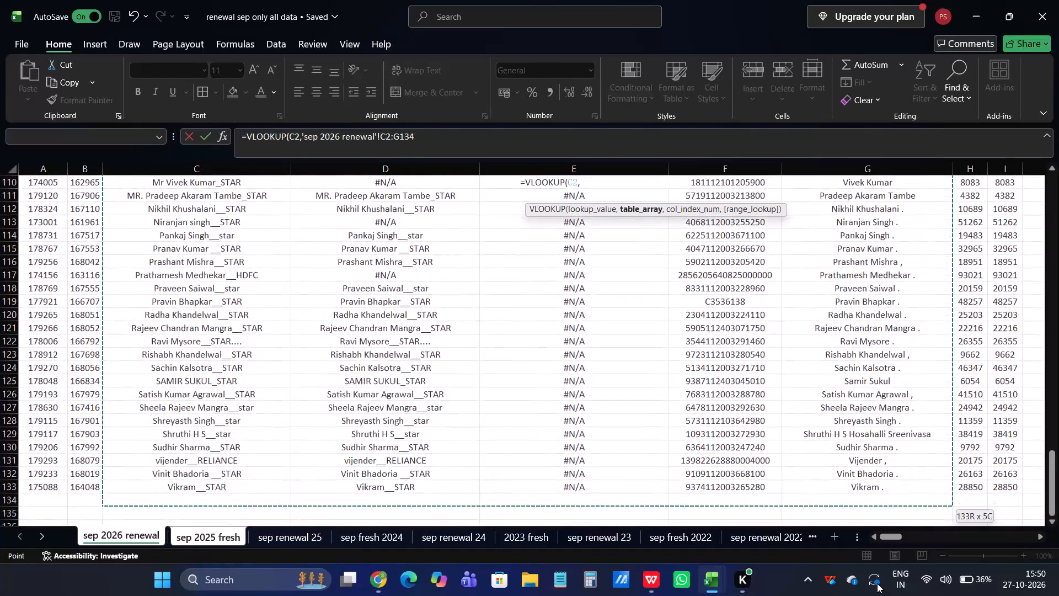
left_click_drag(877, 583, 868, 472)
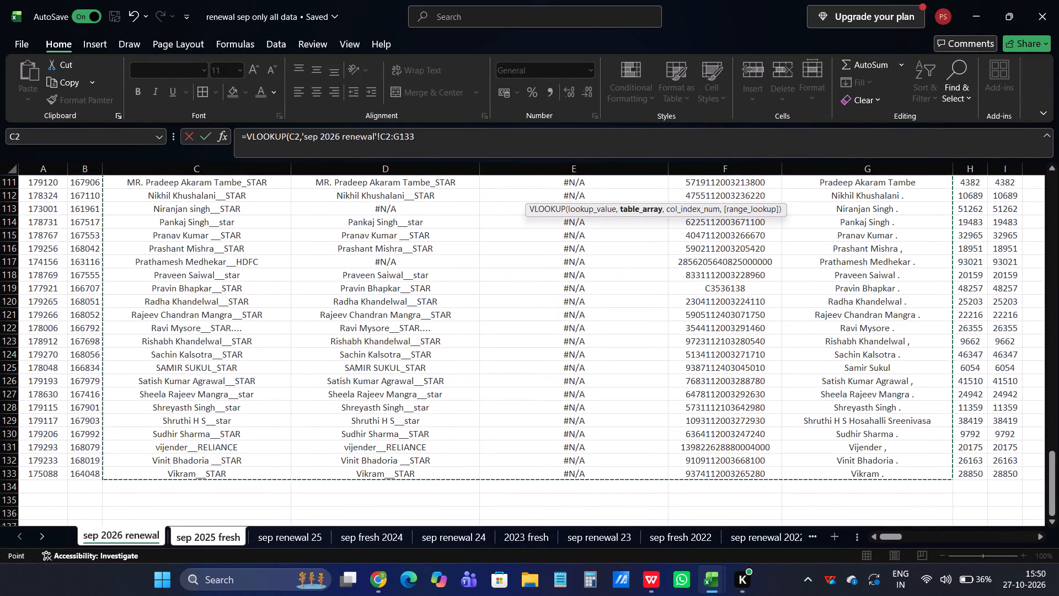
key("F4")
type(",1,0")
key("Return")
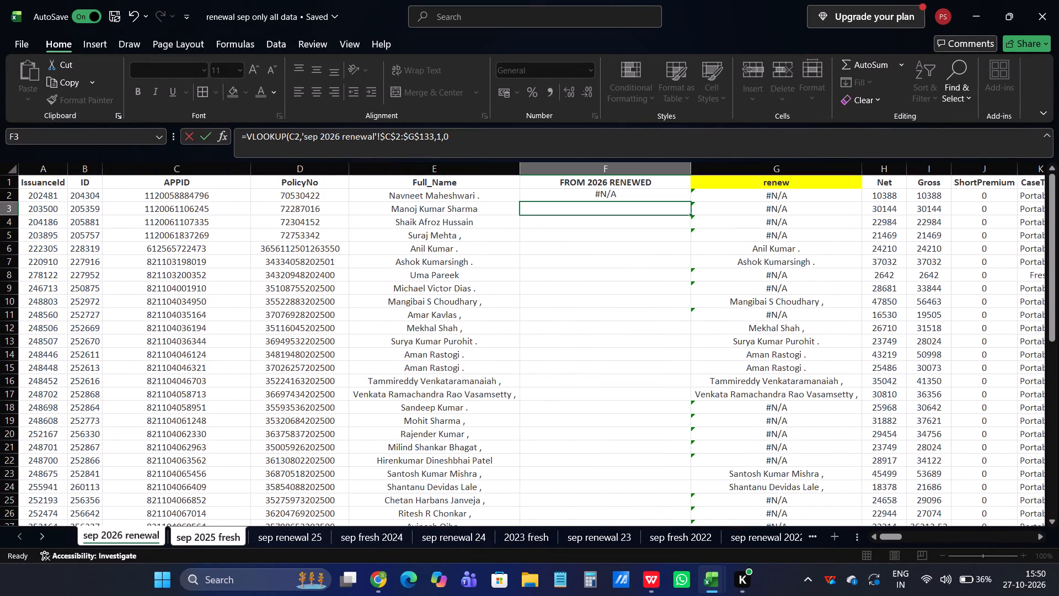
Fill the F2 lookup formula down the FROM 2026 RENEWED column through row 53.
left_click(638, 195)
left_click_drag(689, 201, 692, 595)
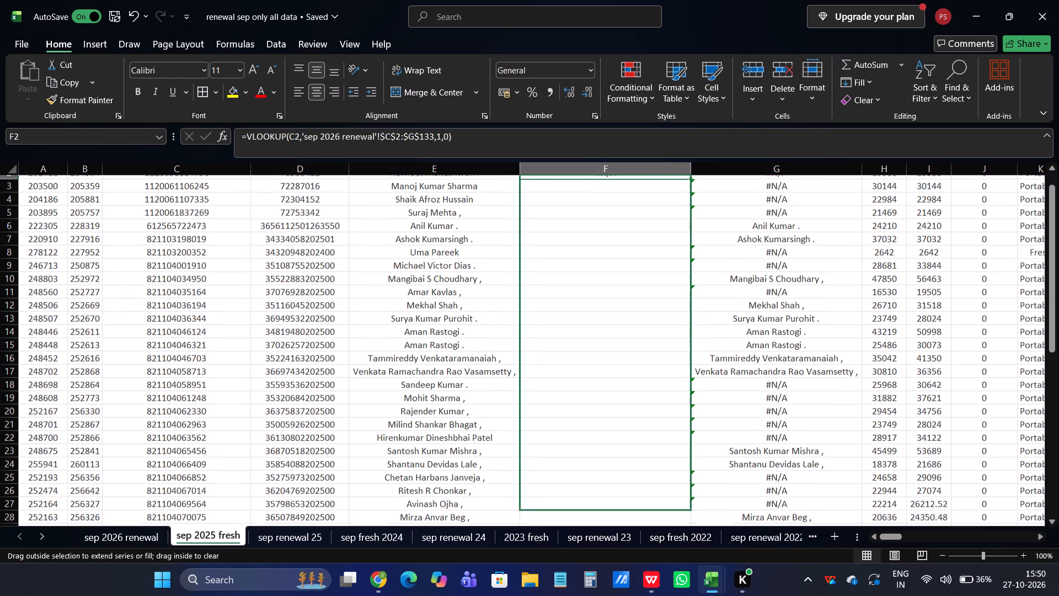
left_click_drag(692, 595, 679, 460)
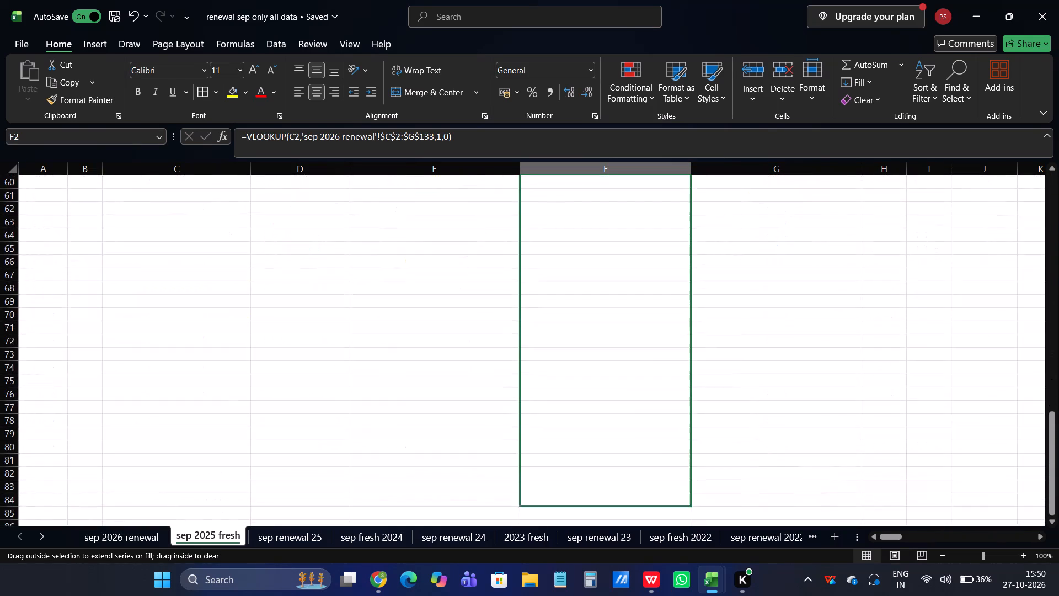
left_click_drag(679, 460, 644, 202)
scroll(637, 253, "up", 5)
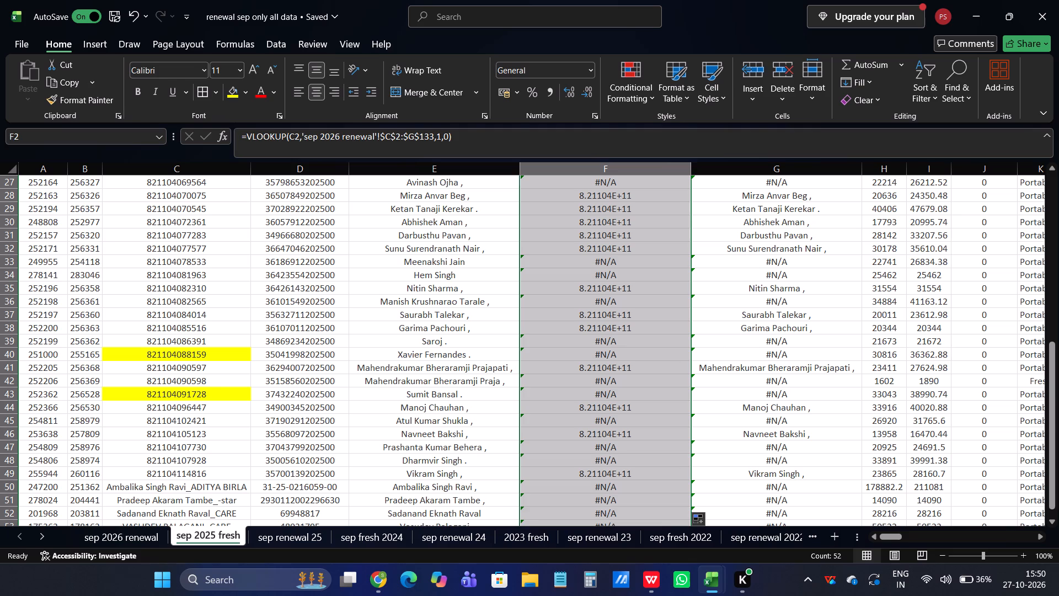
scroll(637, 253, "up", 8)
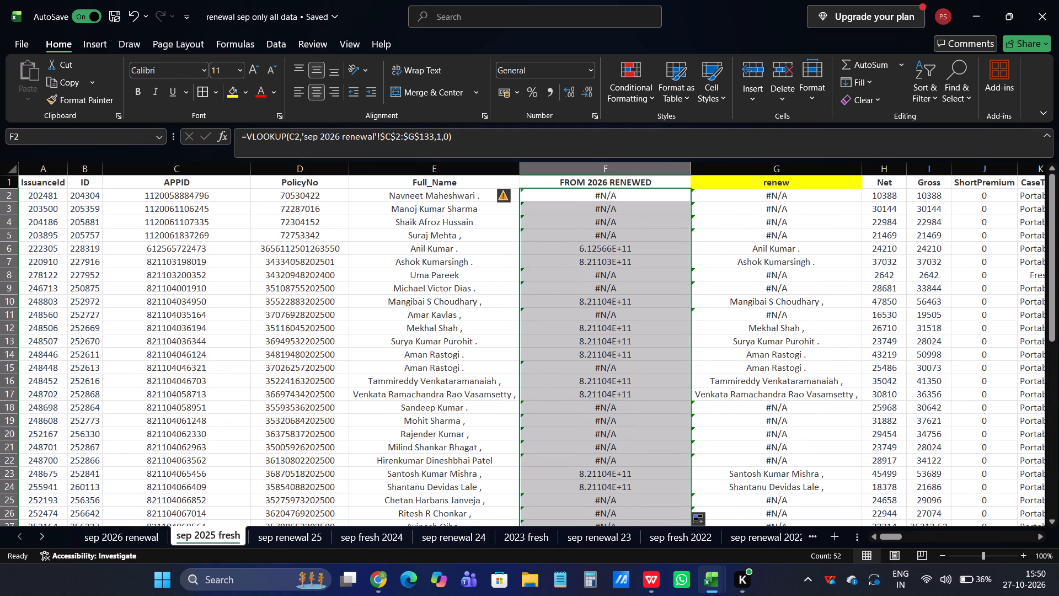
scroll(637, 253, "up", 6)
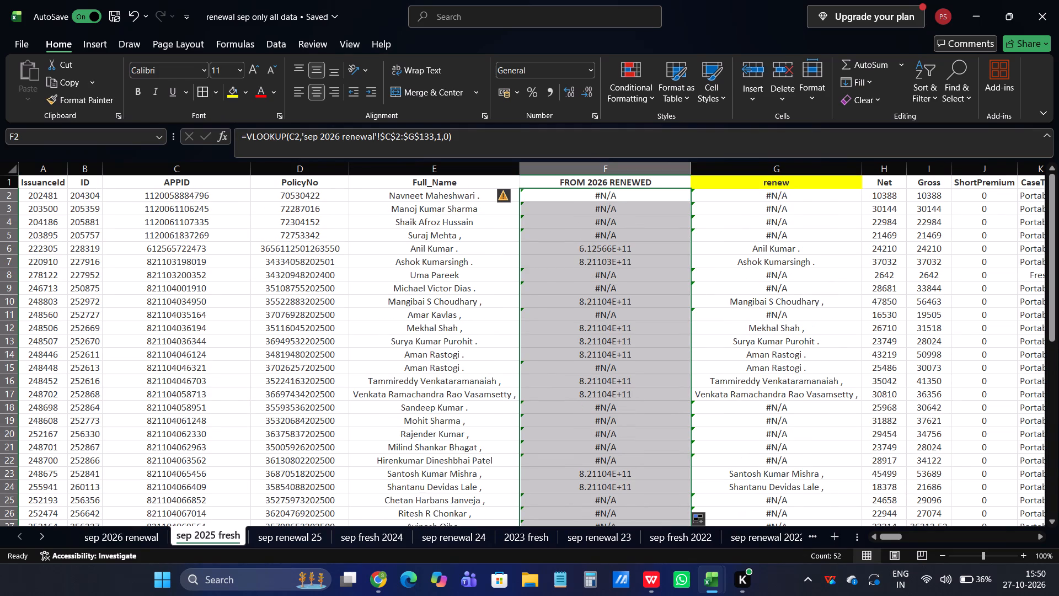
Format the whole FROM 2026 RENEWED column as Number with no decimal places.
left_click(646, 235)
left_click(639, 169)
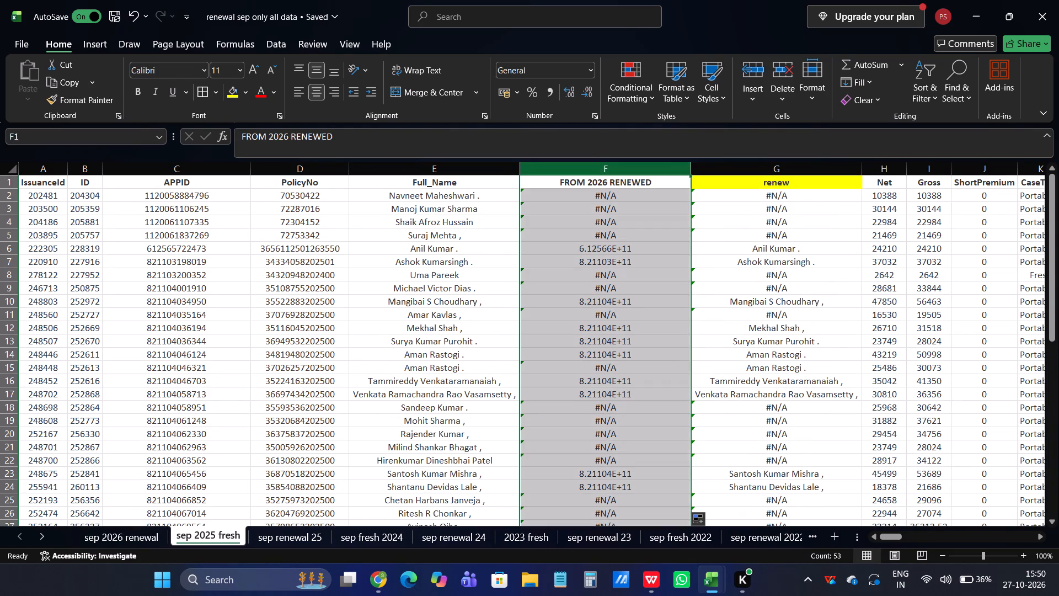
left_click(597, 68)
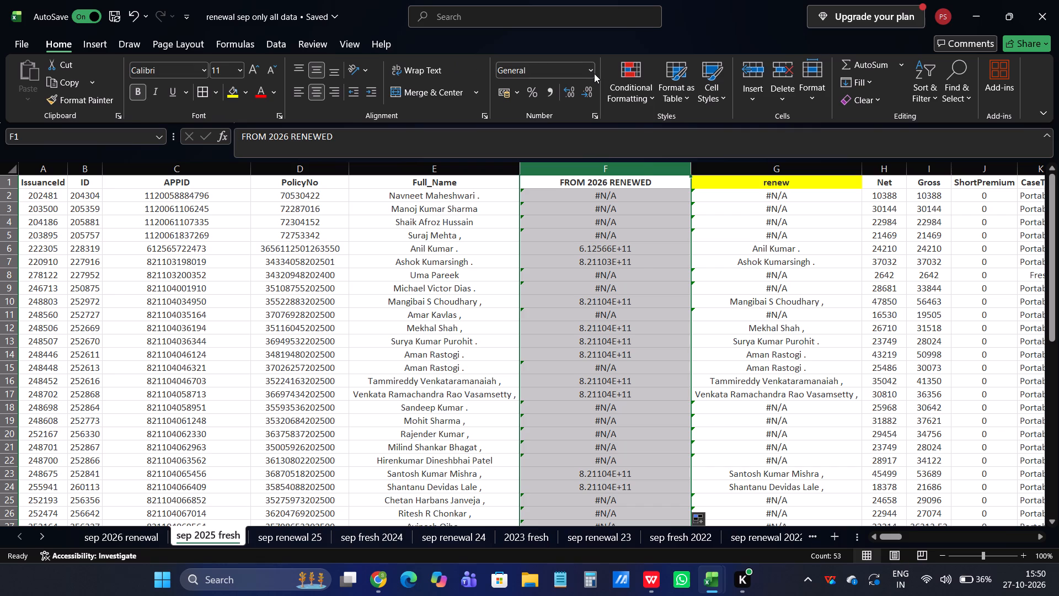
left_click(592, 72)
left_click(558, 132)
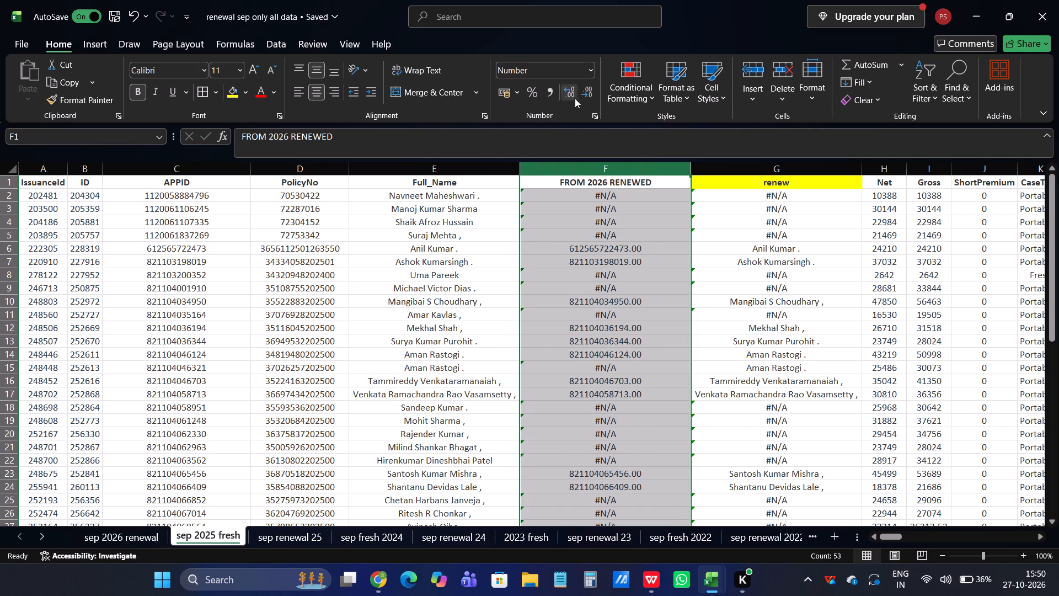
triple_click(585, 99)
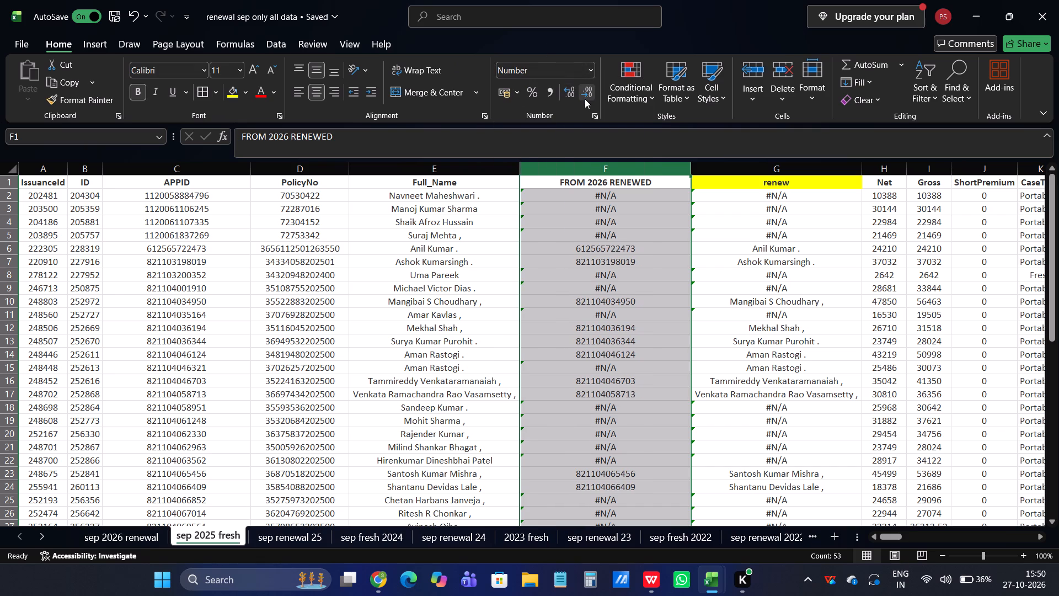
Compare the FROM 2026 RENEWED lookup results with the adjacent renew column down all the case rows.
left_click(626, 220)
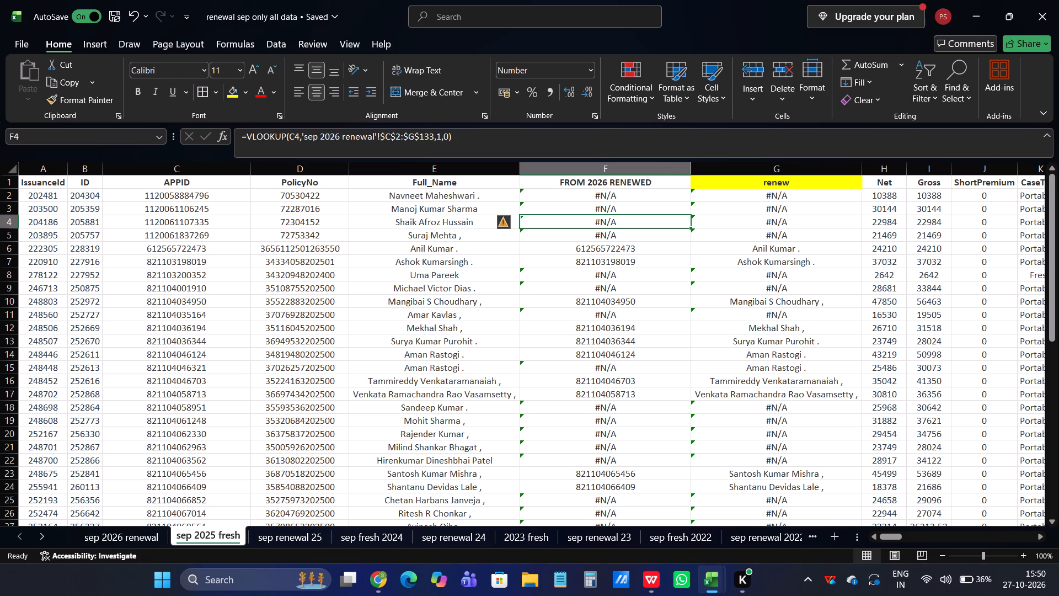
left_click_drag(649, 329, 651, 353)
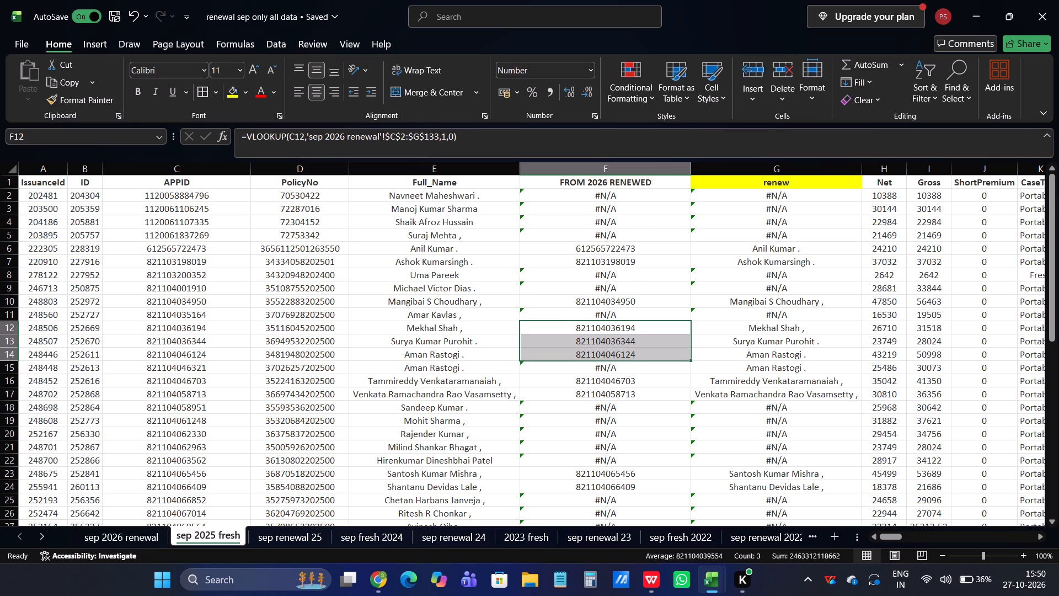
scroll(601, 333, "down", 1)
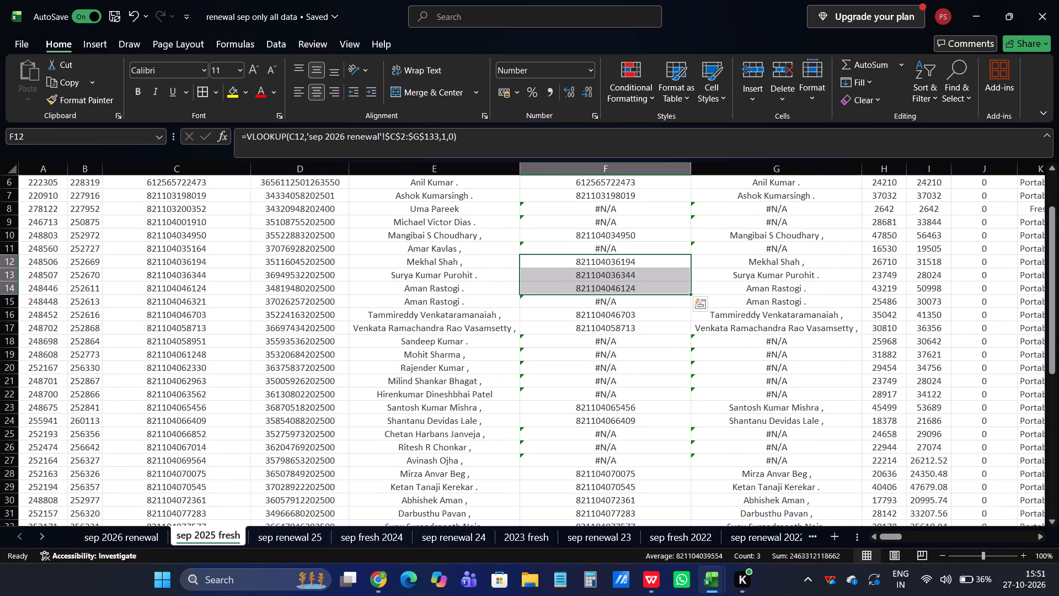
scroll(613, 321, "down", 2)
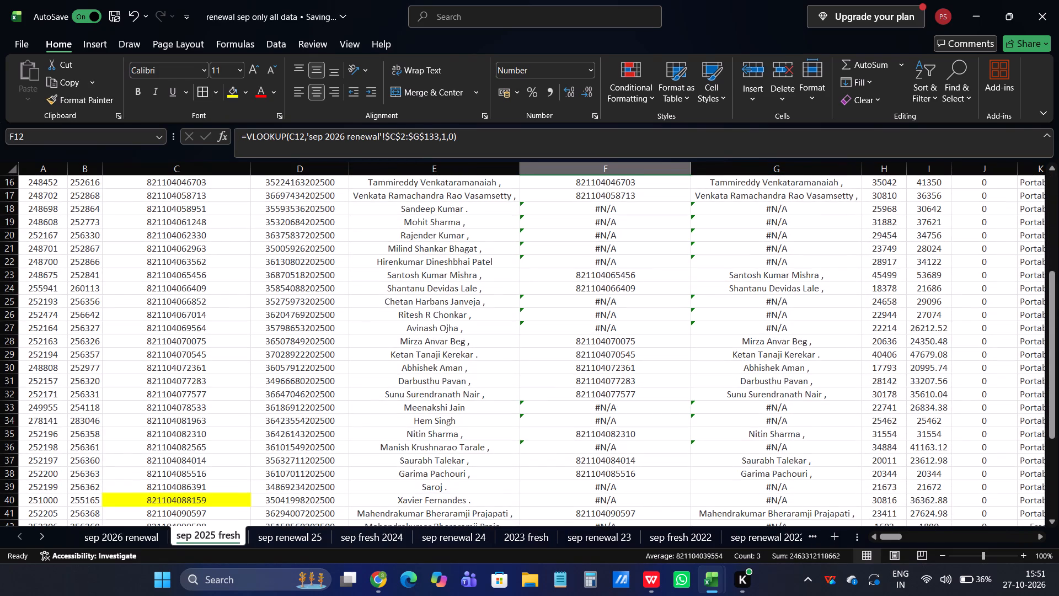
scroll(613, 321, "down", 2)
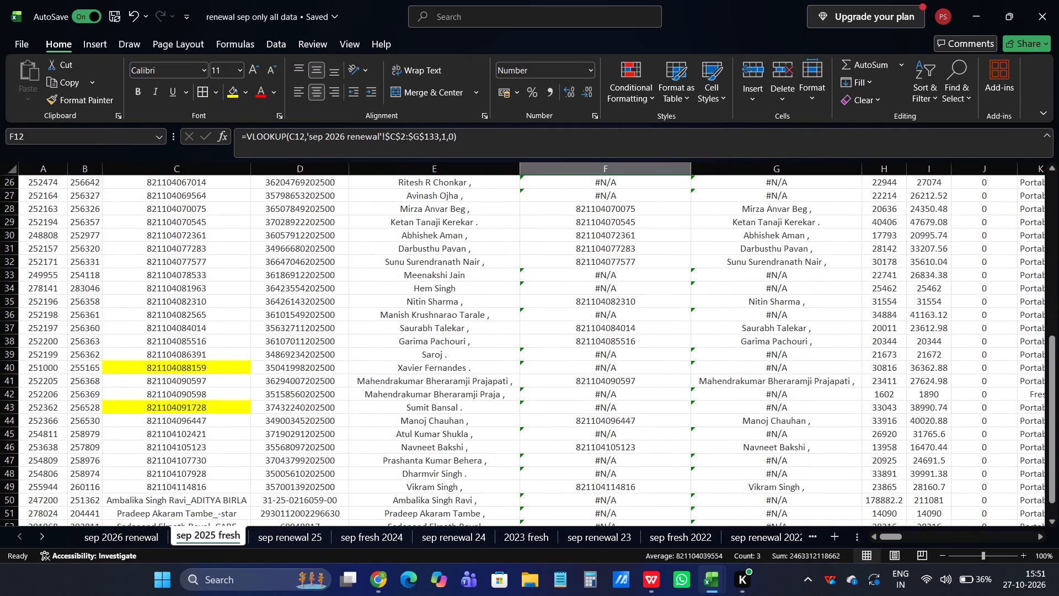
scroll(611, 289, "down", 1)
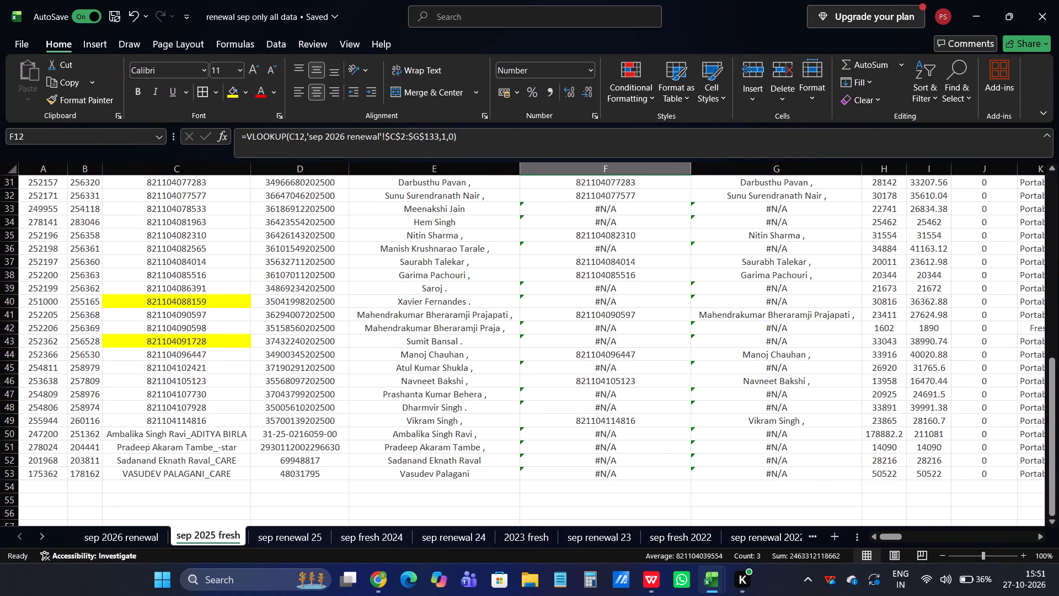
scroll(611, 299, "down", 1)
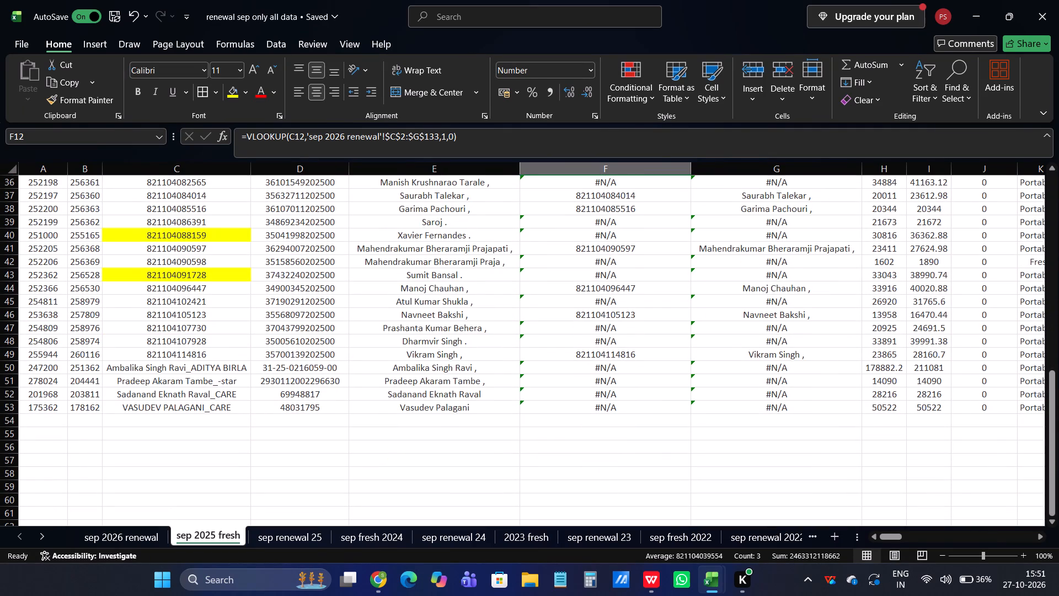
scroll(610, 291, "down", 1)
scroll(601, 289, "up", 17)
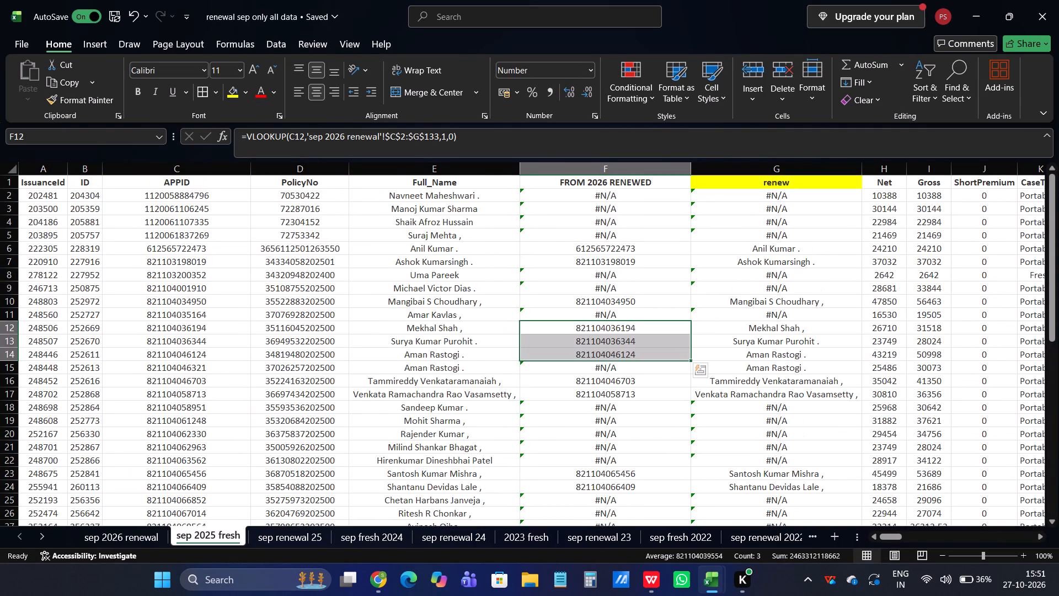
scroll(601, 289, "up", 3)
Delete the FROM 2026 RENEWED column from the "sep 2025 fresh" sheet.
right_click(608, 166)
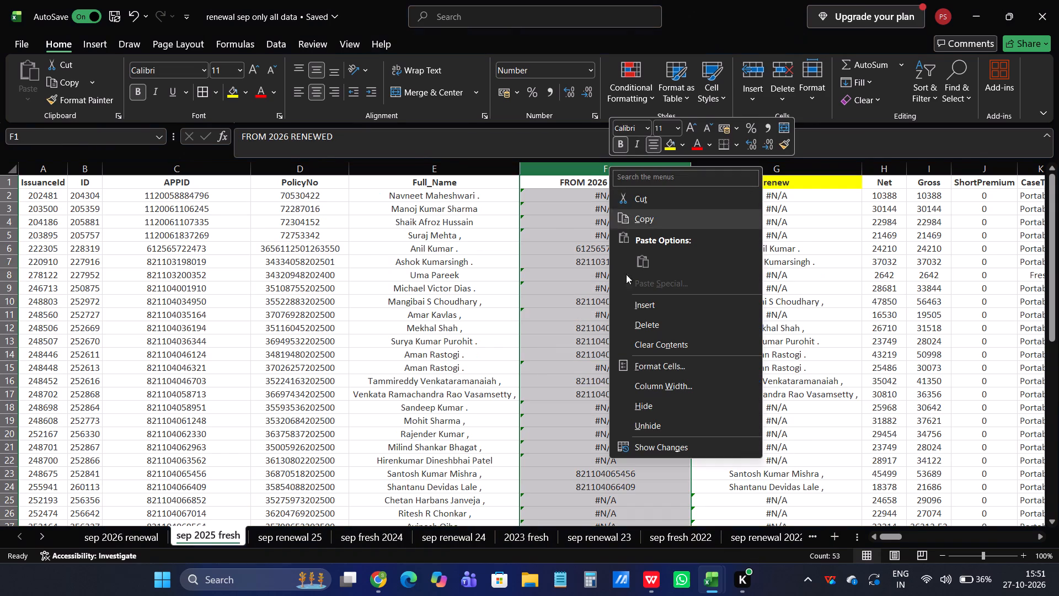
left_click(642, 322)
Rename the yellow "renew" header in F1 of "sep 2025 fresh" as RENEWED.
left_click(565, 198)
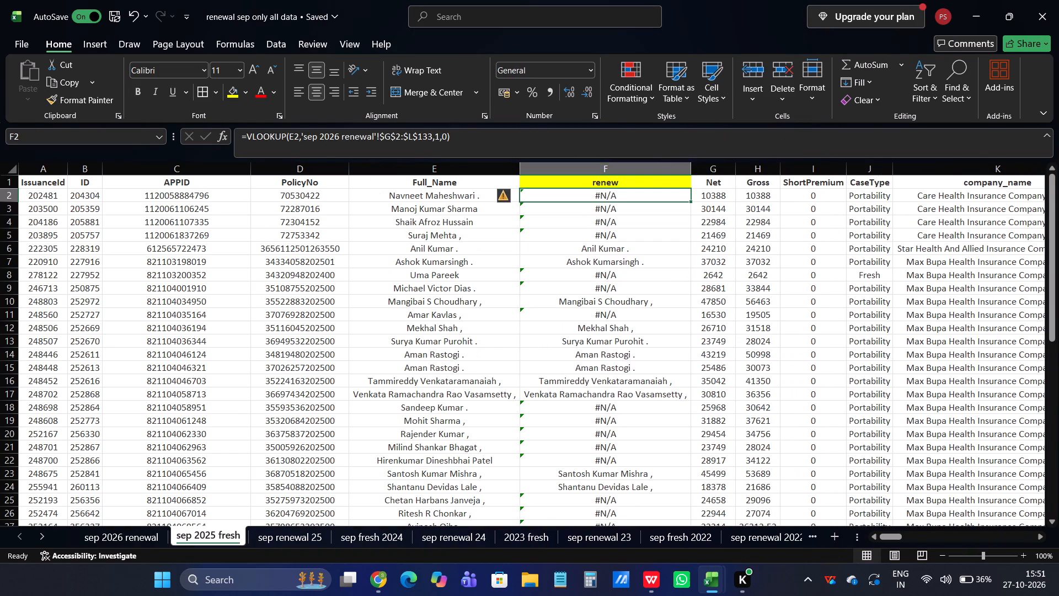
left_click(565, 183)
left_click(295, 148)
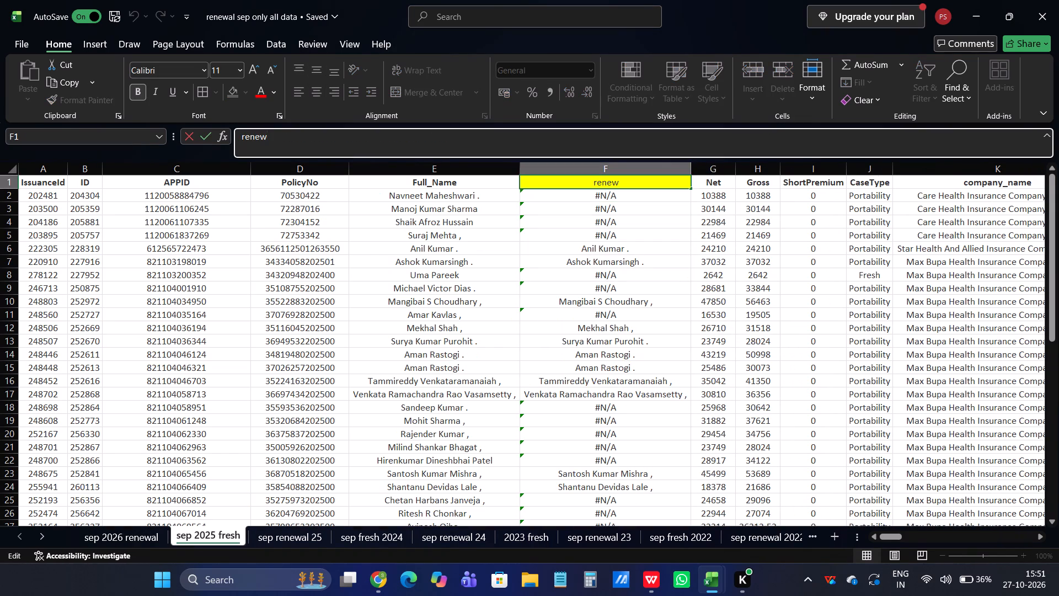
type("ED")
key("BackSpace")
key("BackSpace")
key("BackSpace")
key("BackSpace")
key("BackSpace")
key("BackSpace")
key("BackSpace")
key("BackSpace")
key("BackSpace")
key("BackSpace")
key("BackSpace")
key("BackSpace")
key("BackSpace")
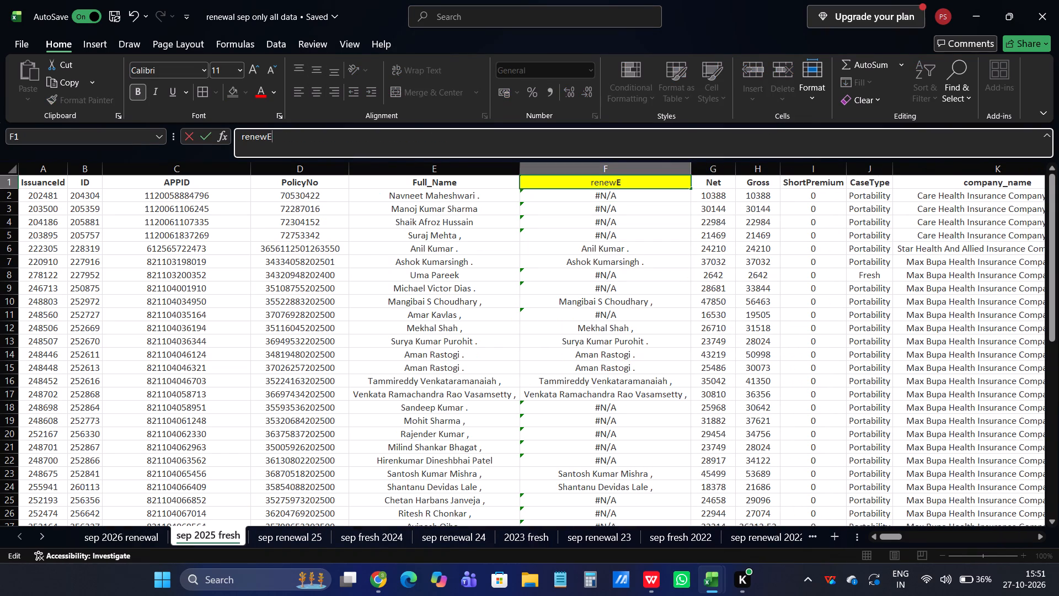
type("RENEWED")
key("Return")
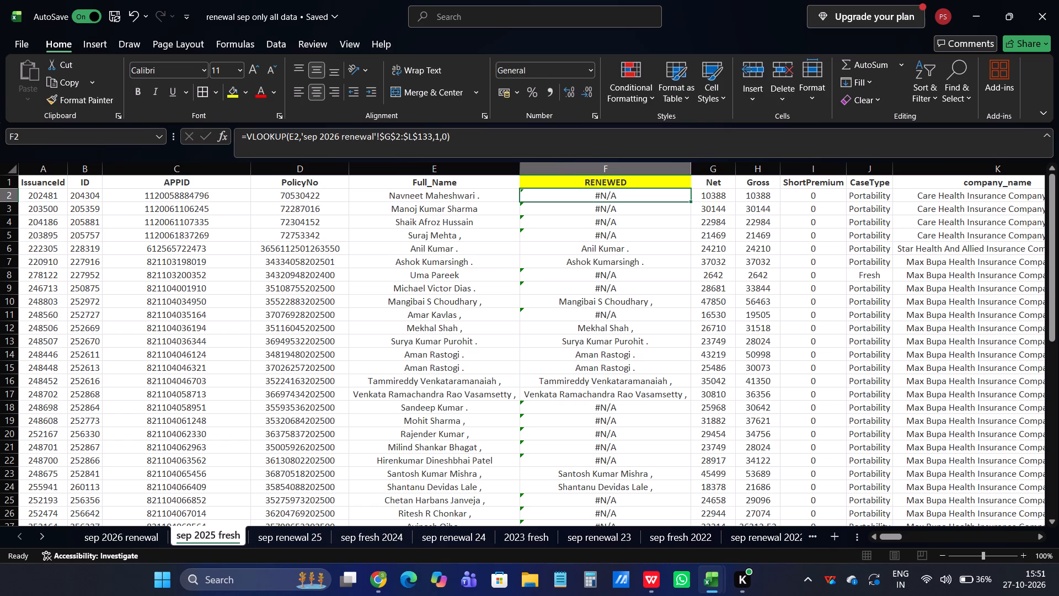
Examine the "sep fresh 2024", "sep renewal 23", "2023 fresh" and "sep renewal 2022" sheets for their renewal columns and case rows.
left_click(495, 203)
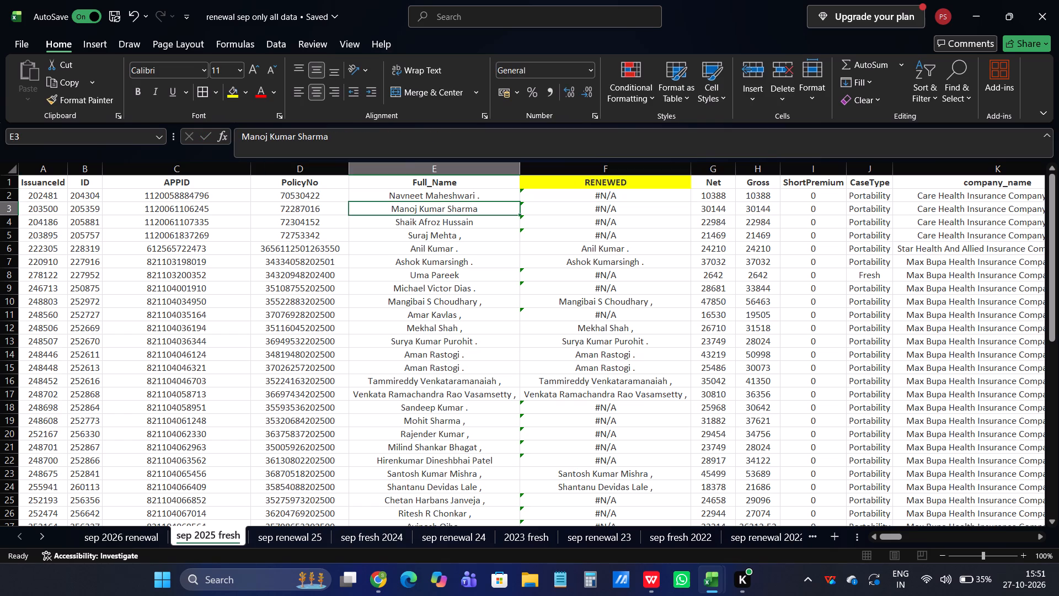
left_click(491, 198)
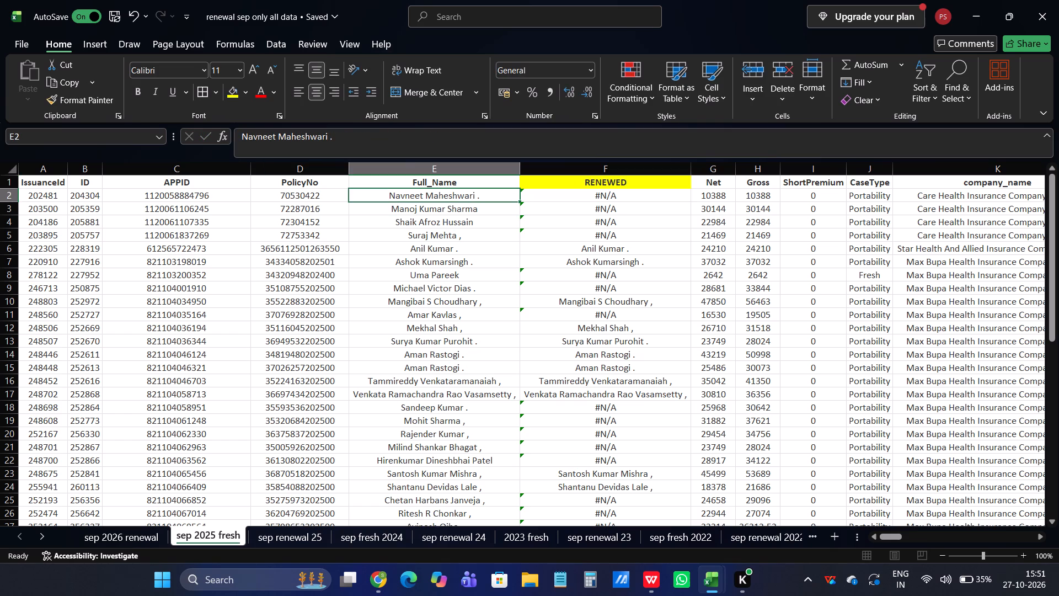
left_click(352, 534)
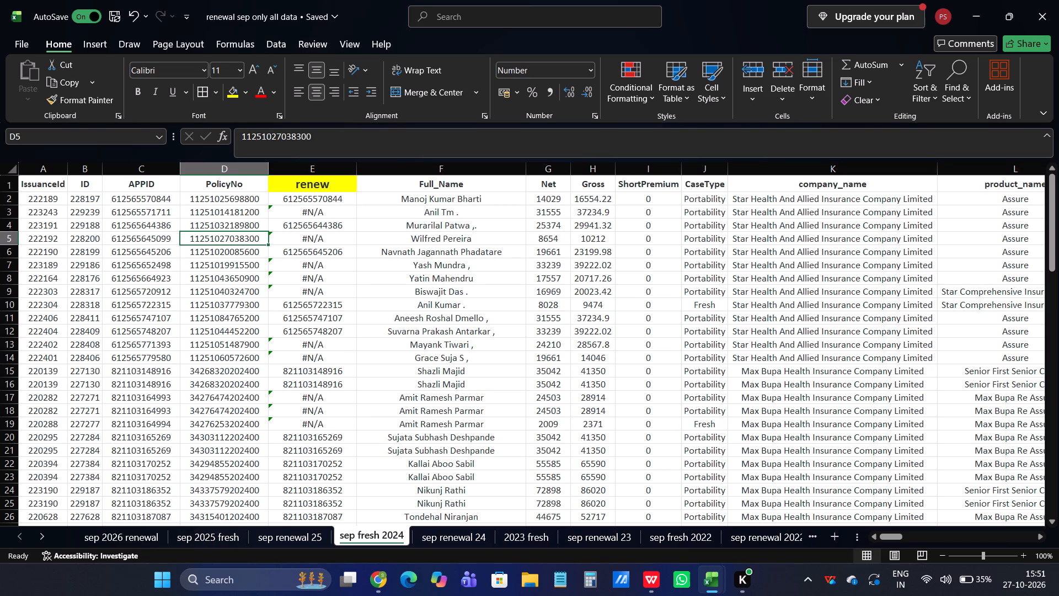
left_click(609, 535)
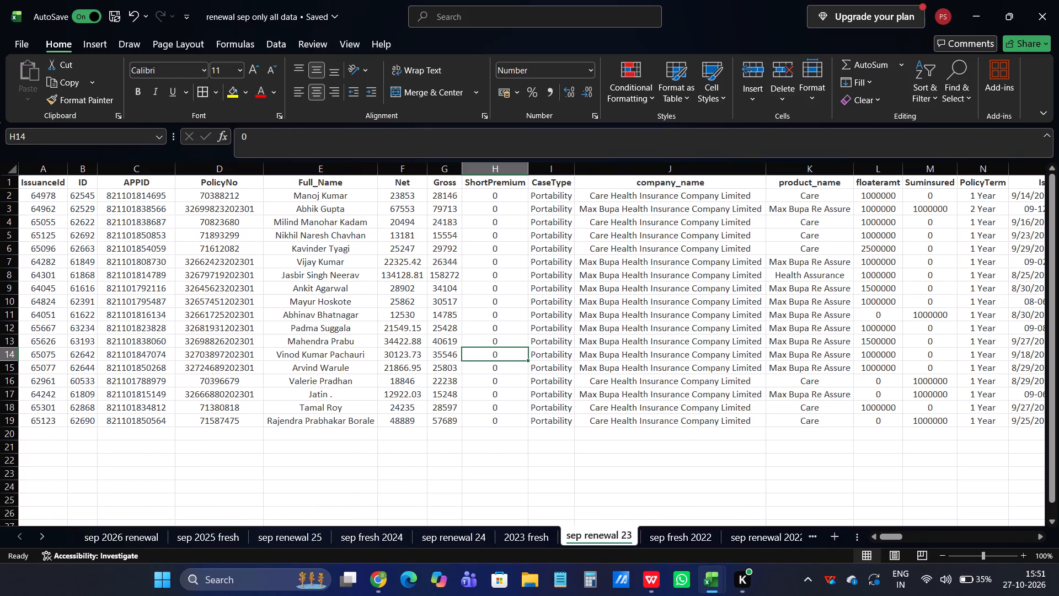
scroll(501, 322, "up", 5)
left_click(508, 540)
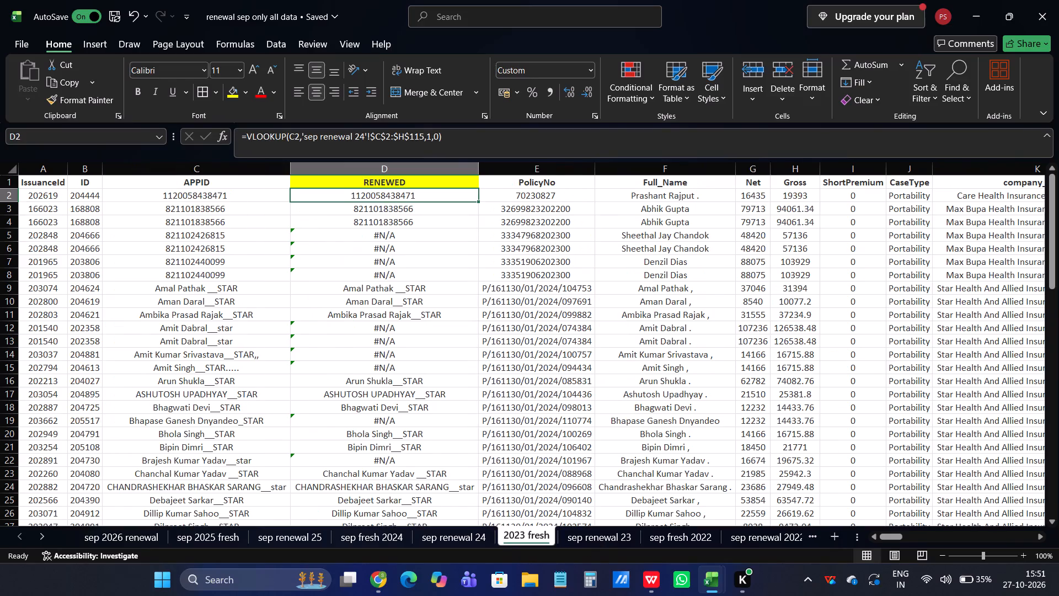
scroll(413, 276, "down", 8)
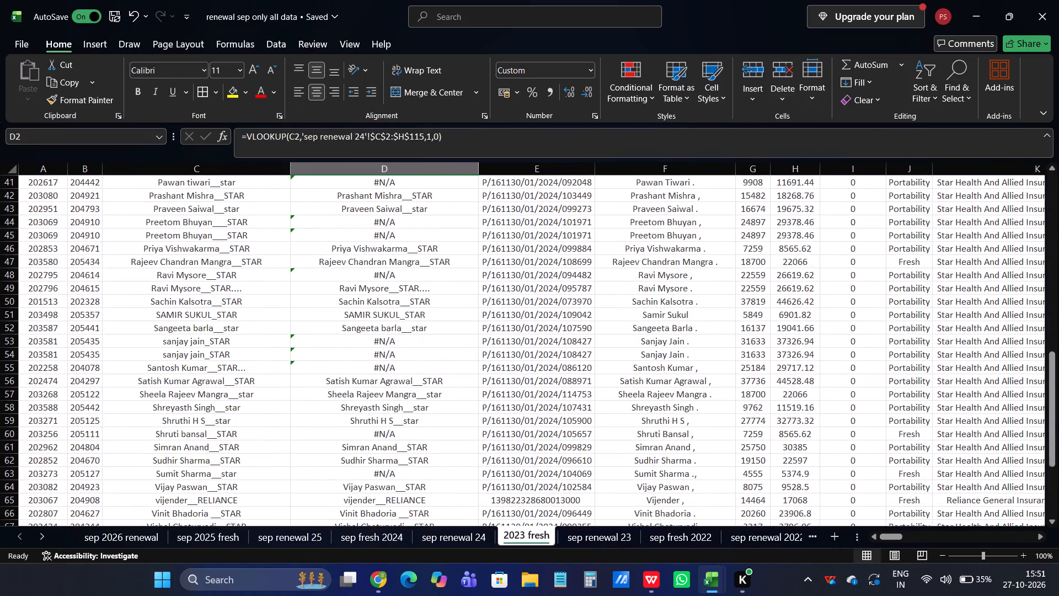
scroll(413, 273, "down", 6)
scroll(413, 273, "up", 20)
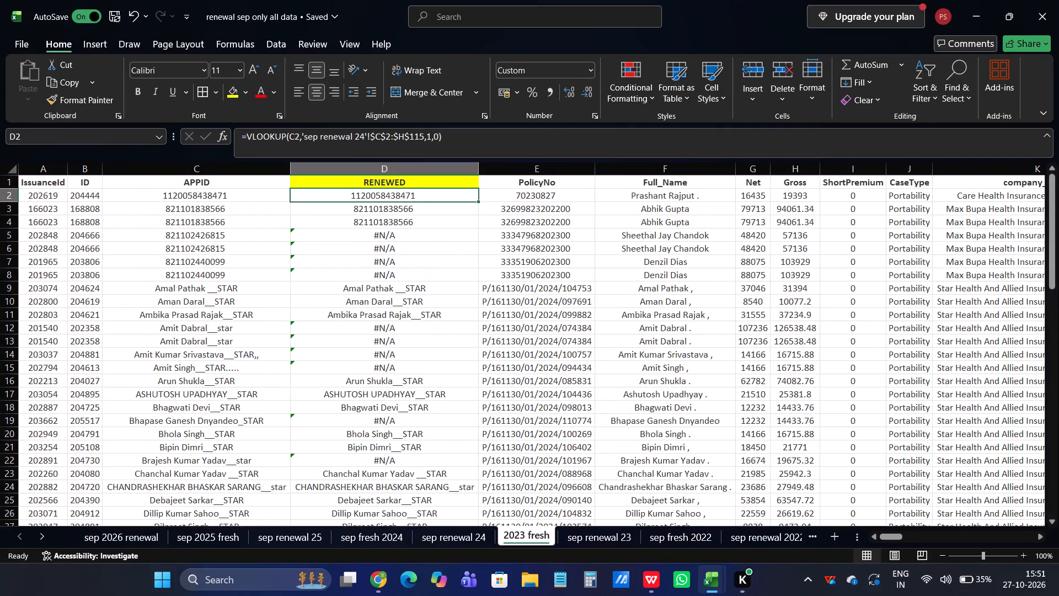
left_click(746, 534)
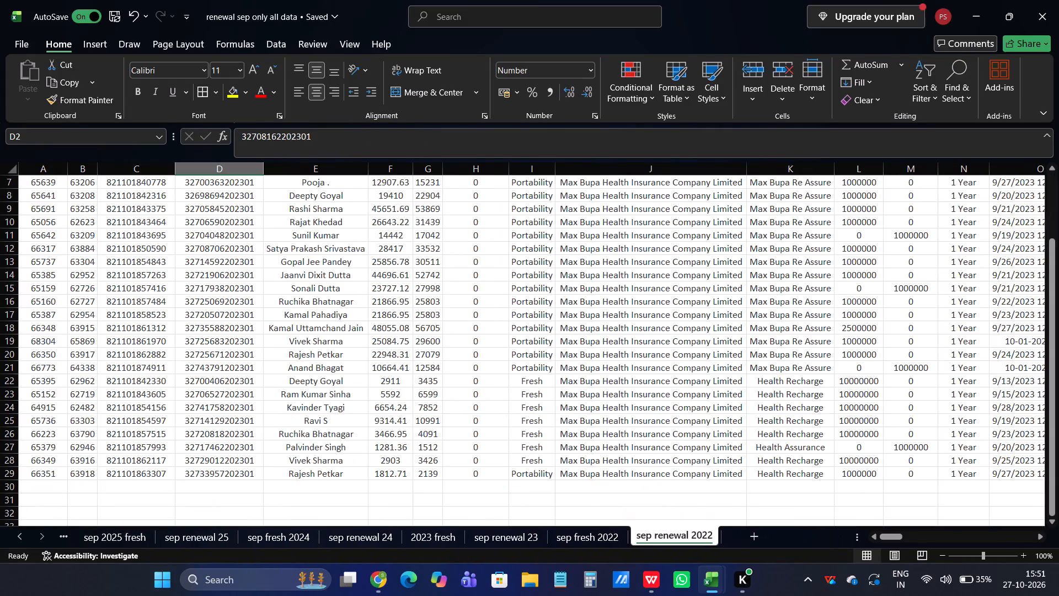
scroll(409, 255, "up", 17)
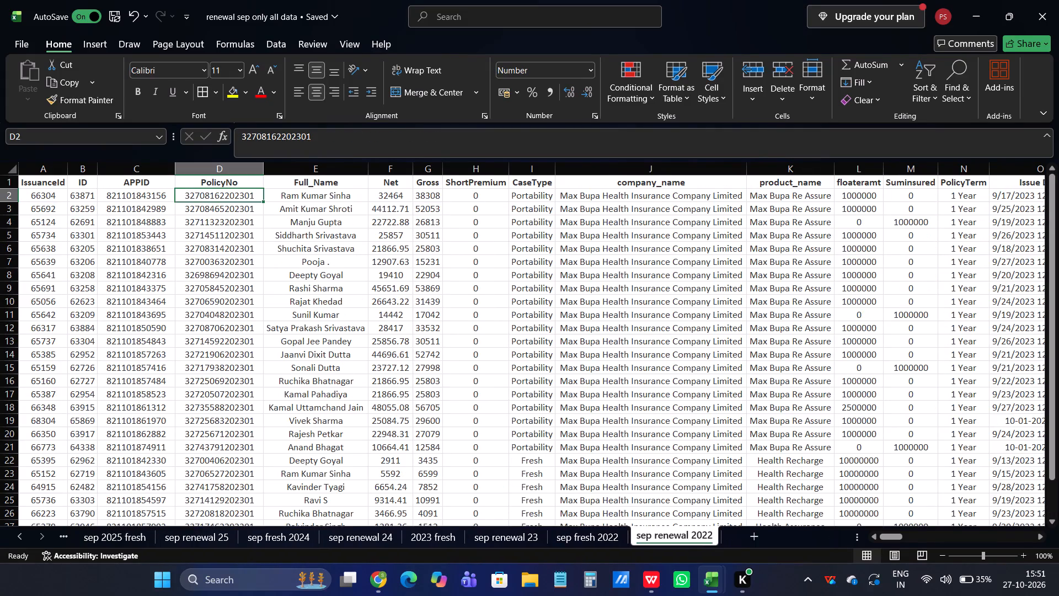
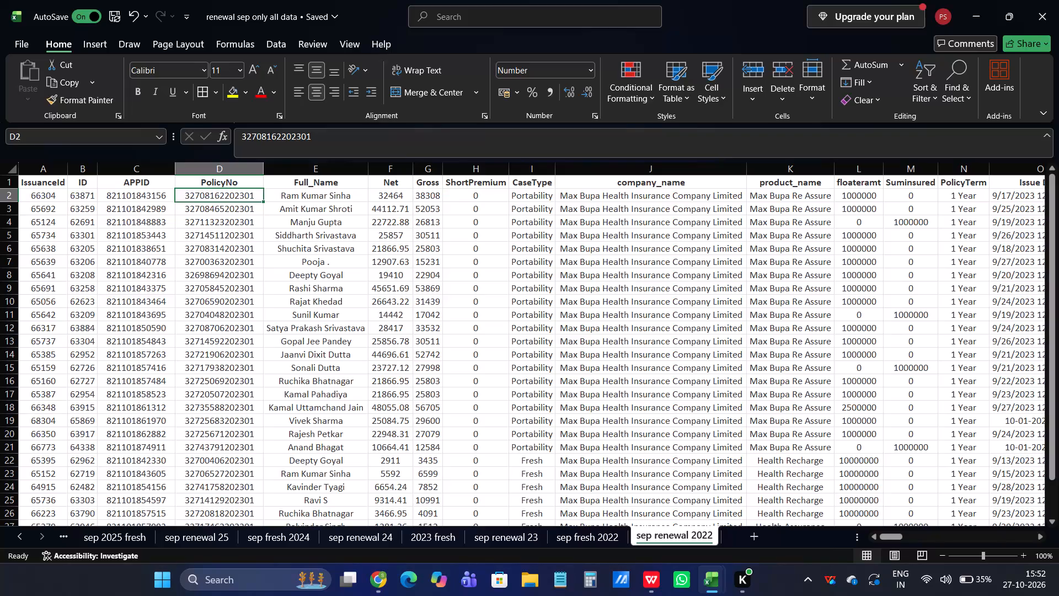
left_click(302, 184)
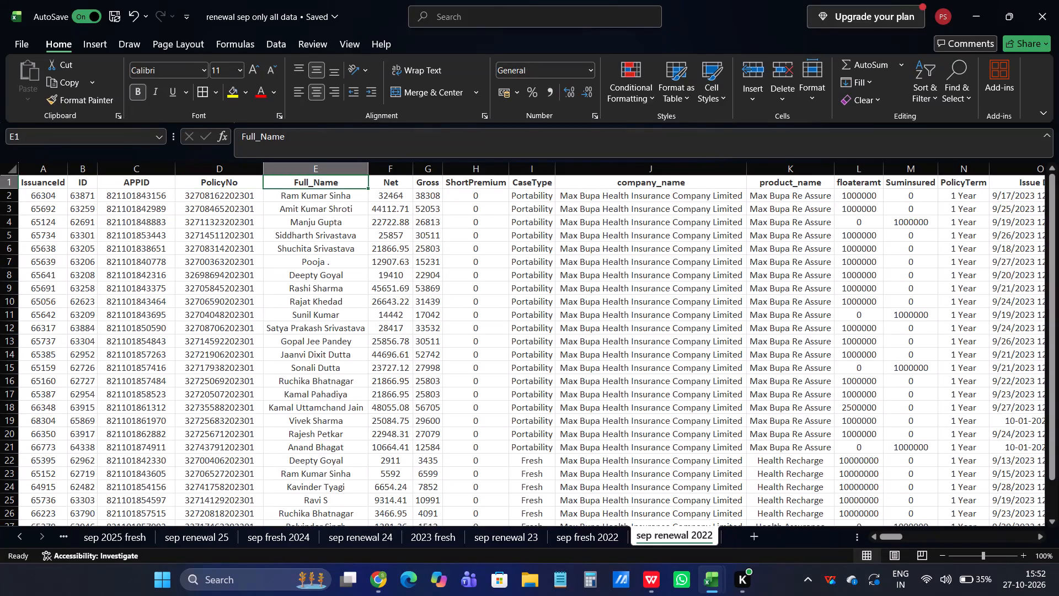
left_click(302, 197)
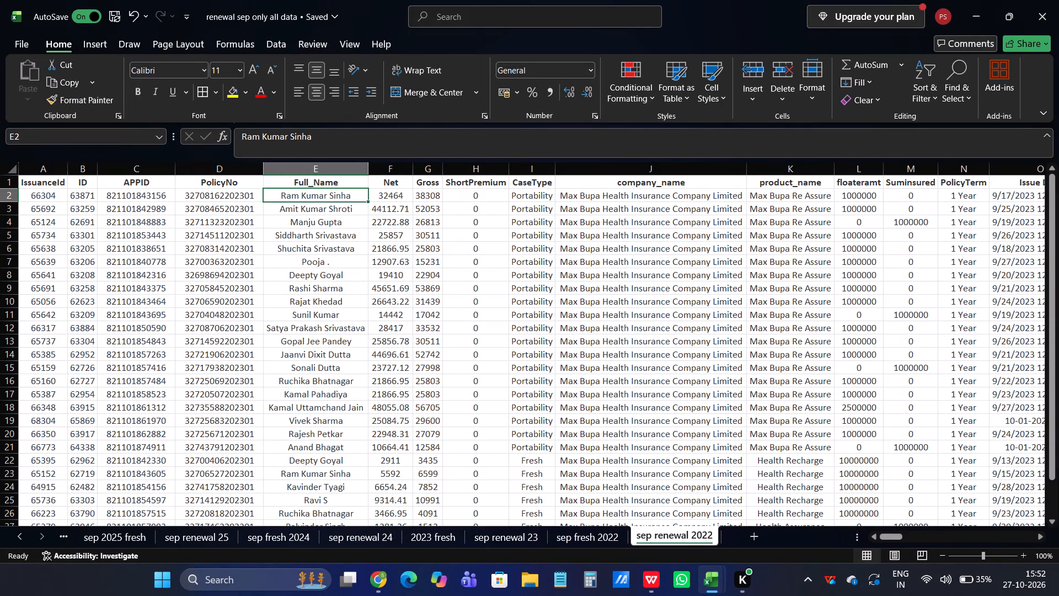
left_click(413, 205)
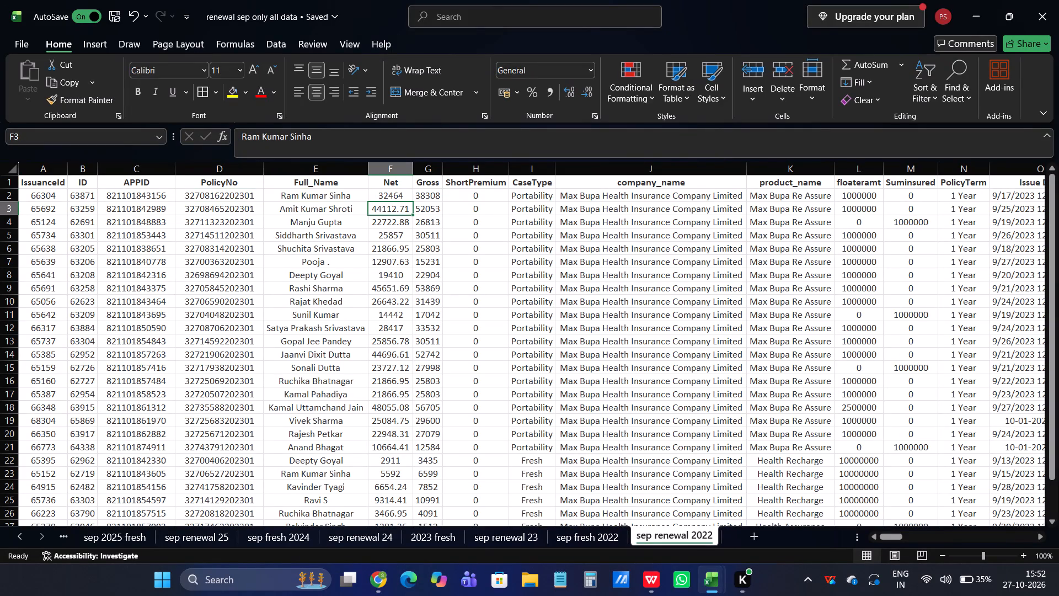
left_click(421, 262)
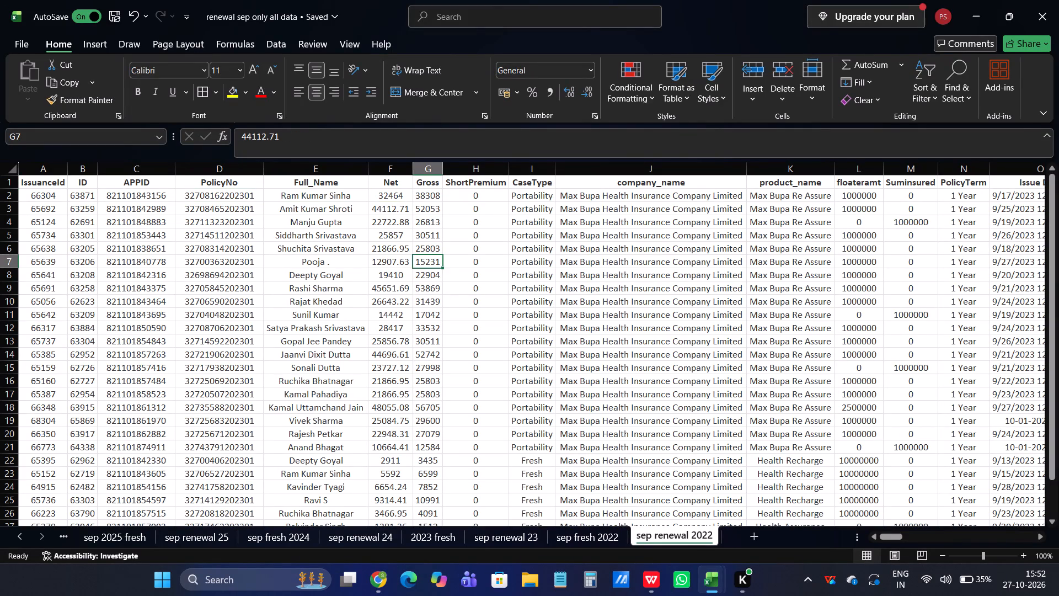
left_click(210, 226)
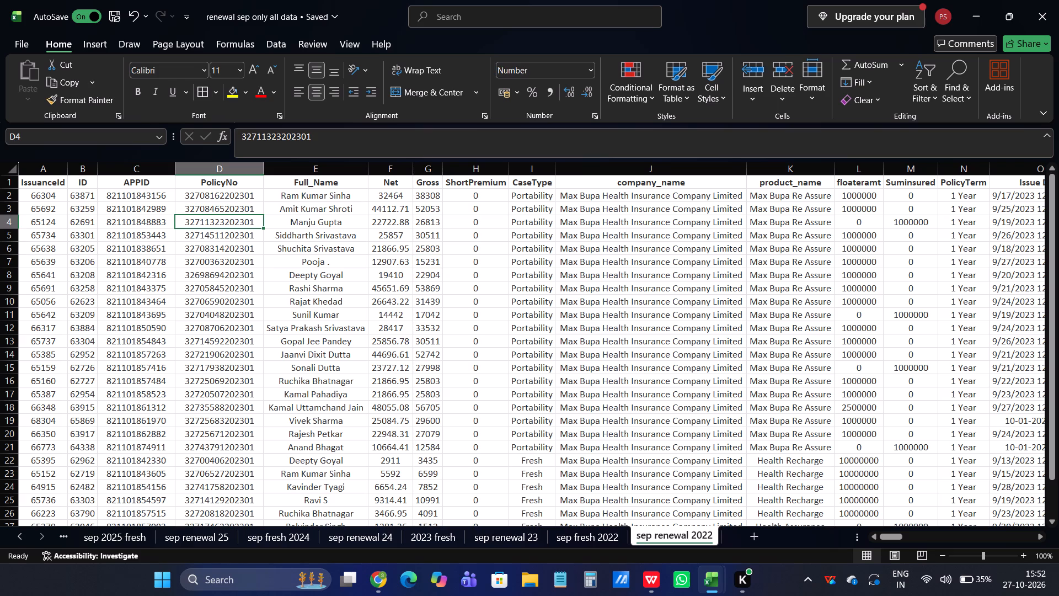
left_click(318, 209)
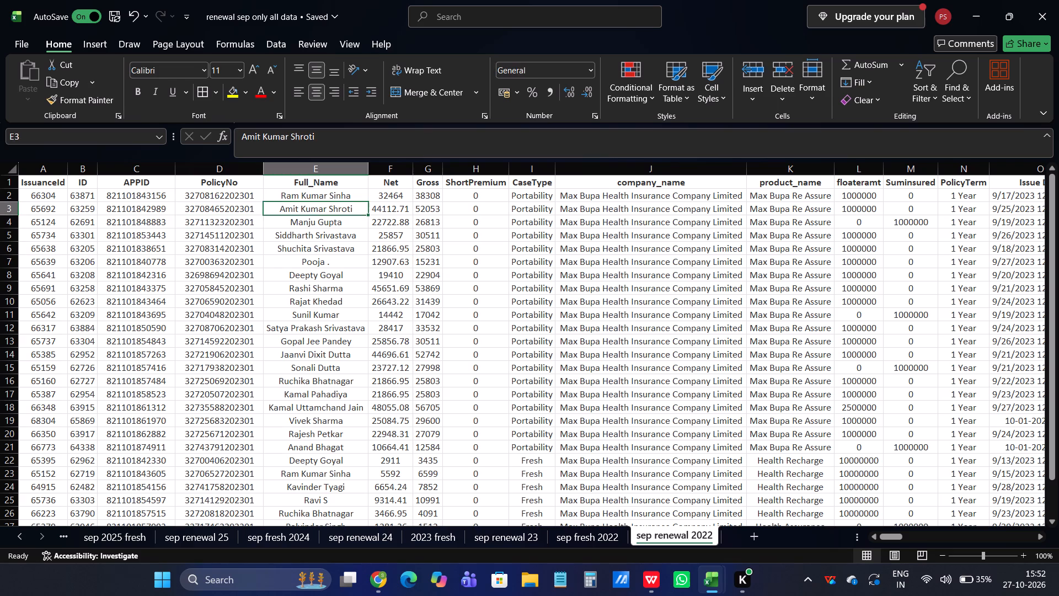
Examine the RENEWED lookup formulas and results against the APPID values on the "sep fresh 2022" sheet.
left_click(613, 538)
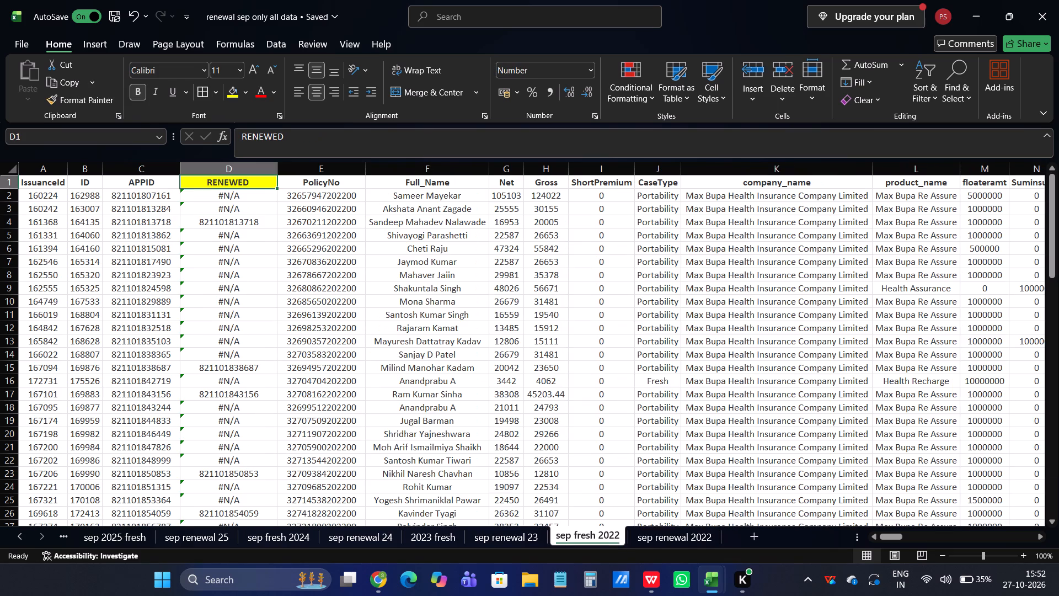
left_click(273, 220)
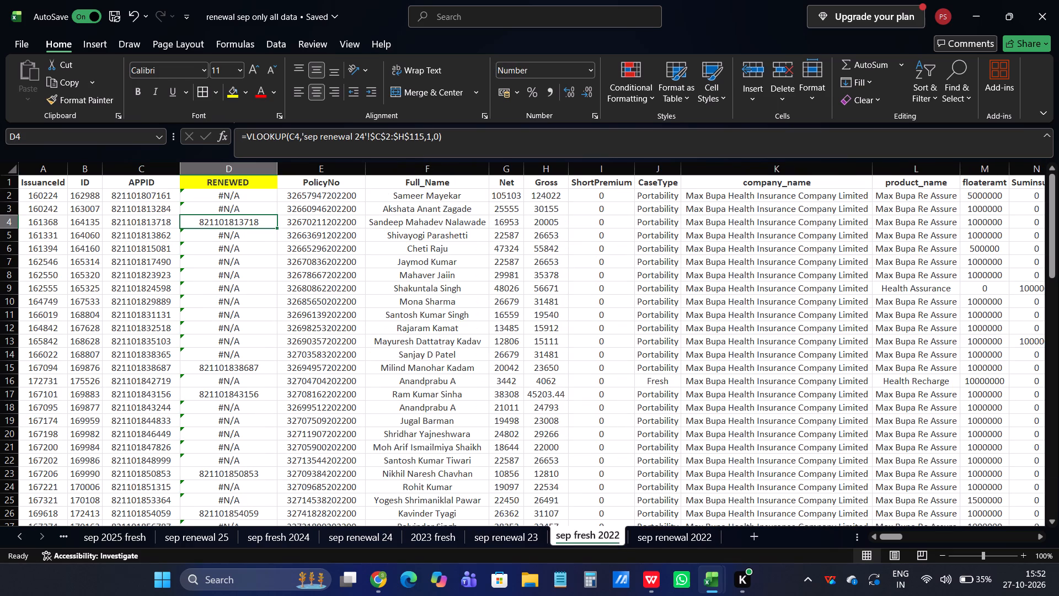
left_click(273, 198)
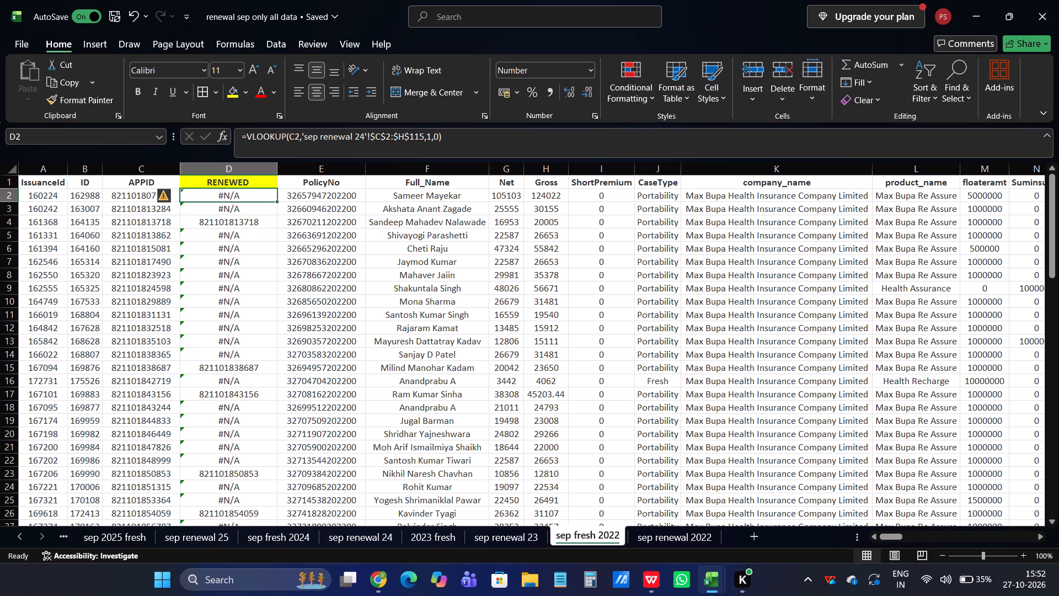
left_click(276, 216)
left_click(270, 238)
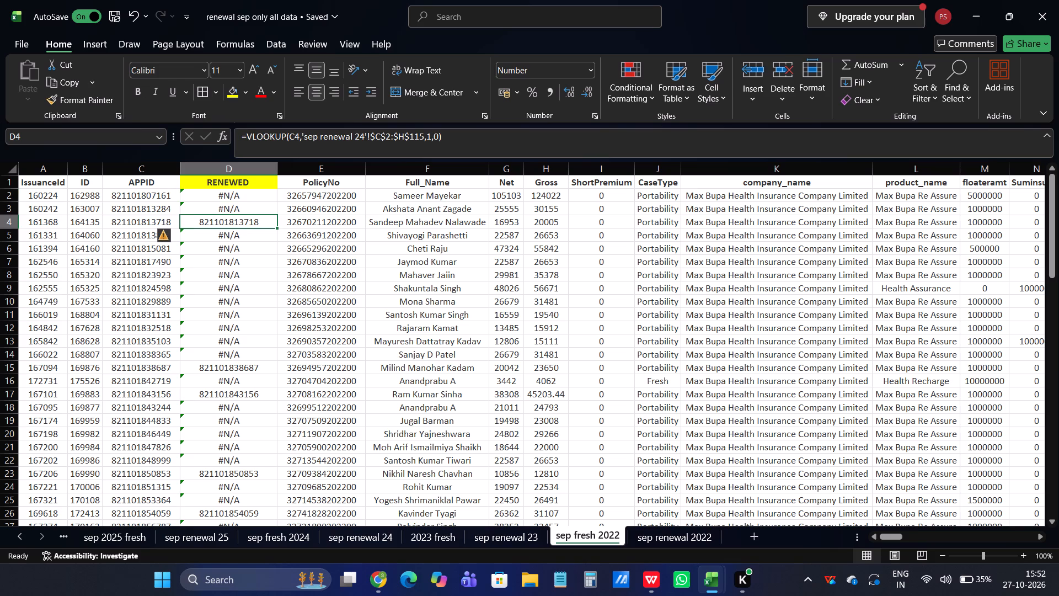
scroll(235, 315, "down", 8)
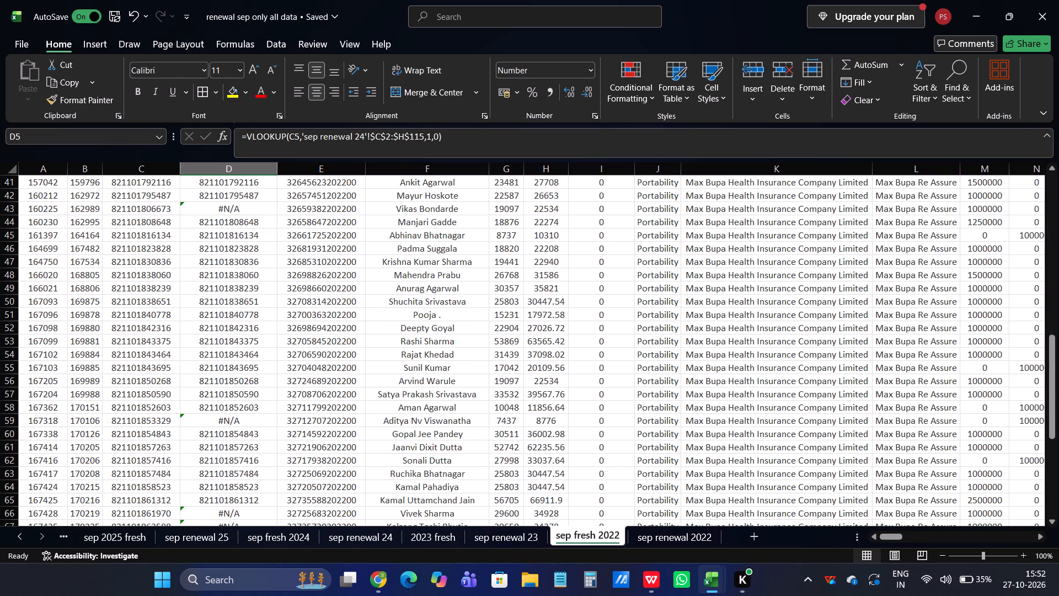
scroll(235, 315, "down", 7)
scroll(235, 315, "up", 20)
scroll(235, 315, "up", 2)
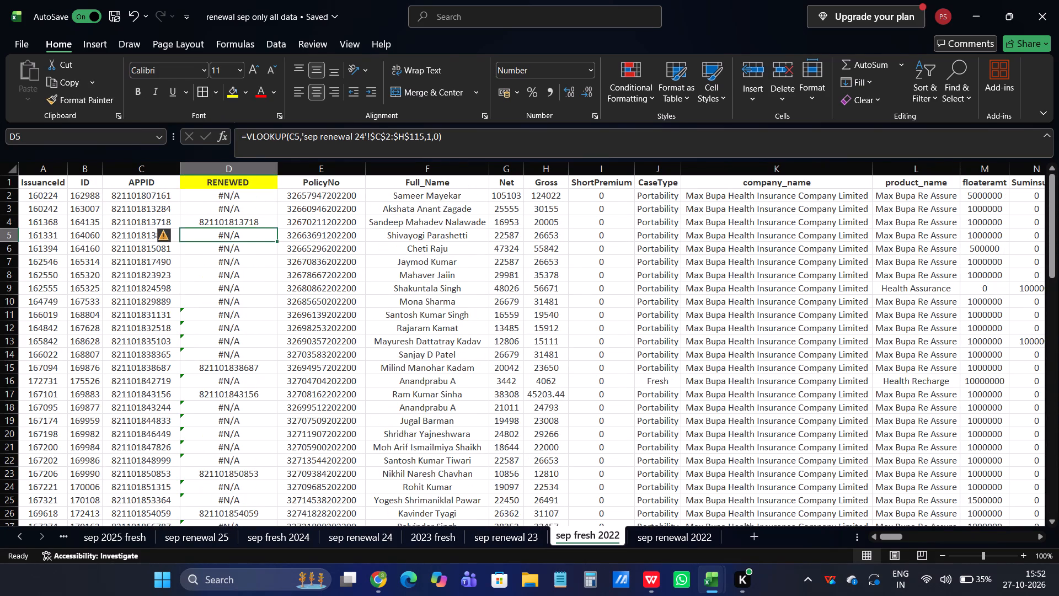
left_click(168, 265)
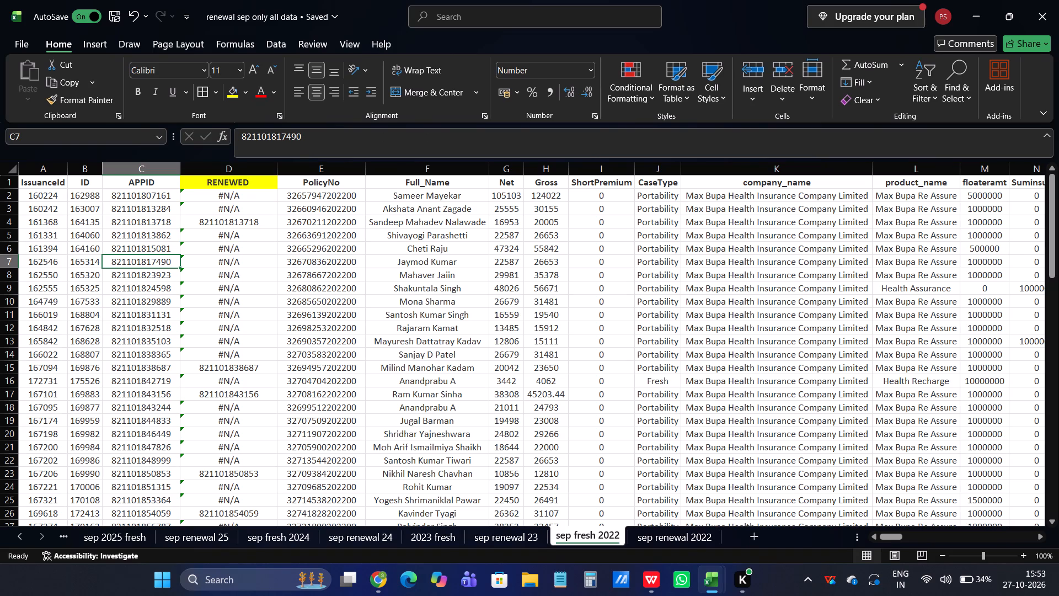
left_click(129, 230)
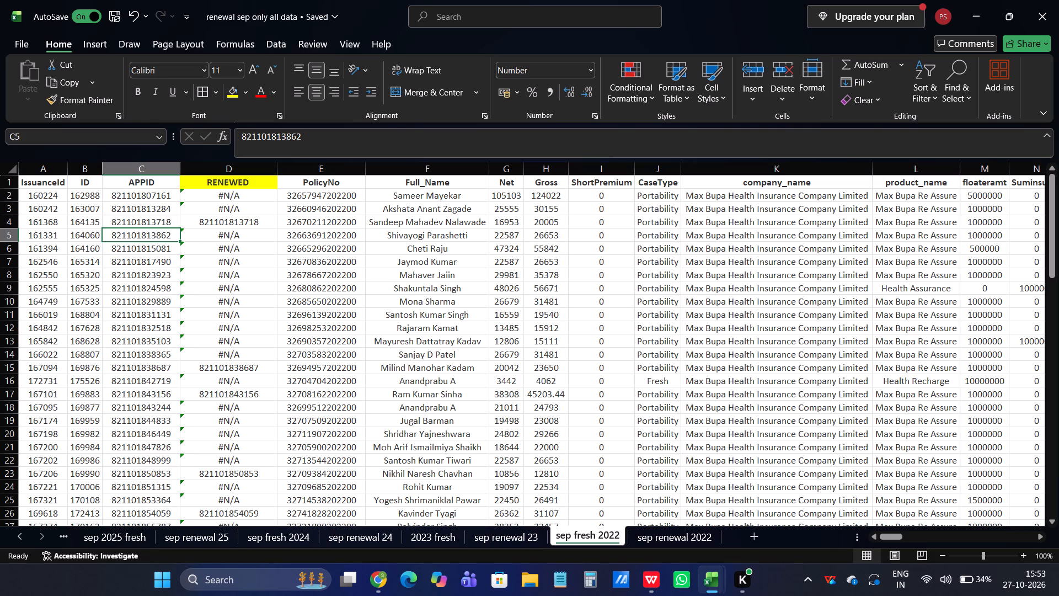
Return through the yearly sheets to "sep 2026 renewal" and widen the sheet tab area to fit every tab through "sep renewal 2022".
left_click(507, 537)
left_click(444, 531)
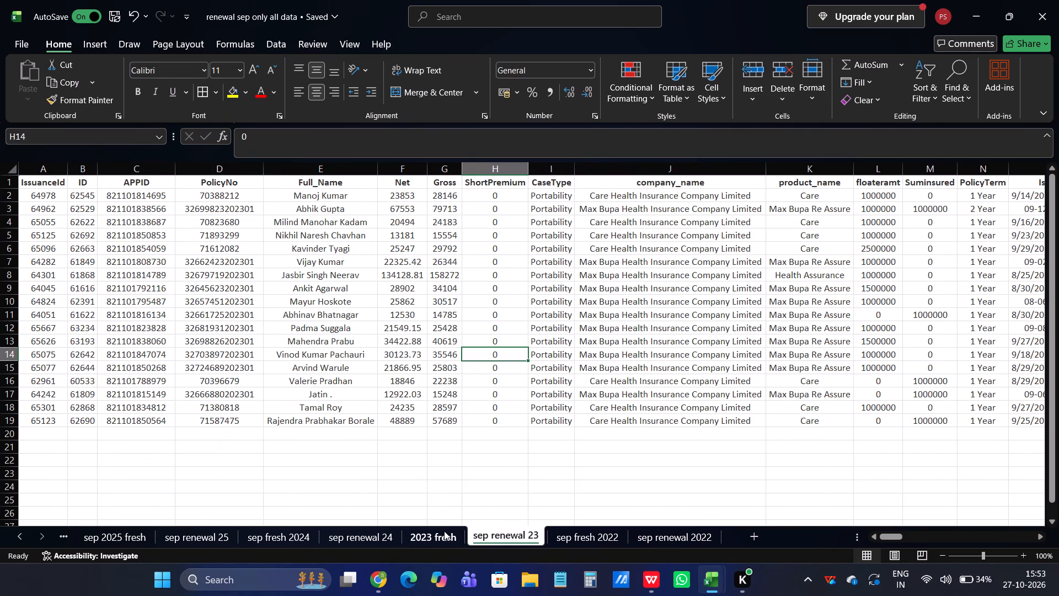
left_click(374, 540)
left_click(285, 540)
left_click(217, 535)
left_click(147, 538)
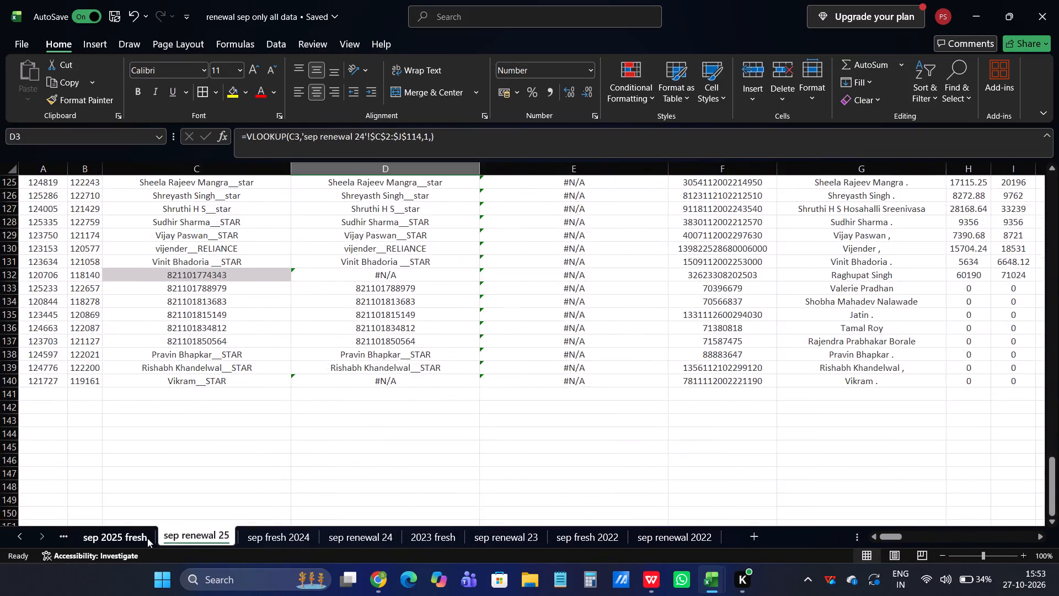
left_click(71, 535)
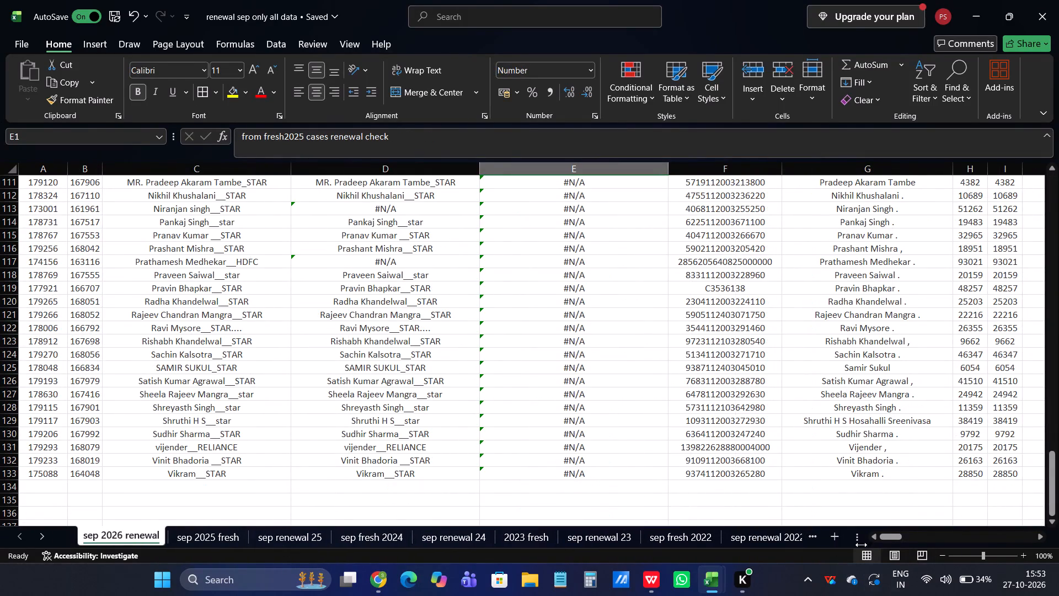
left_click_drag(859, 544, 928, 537)
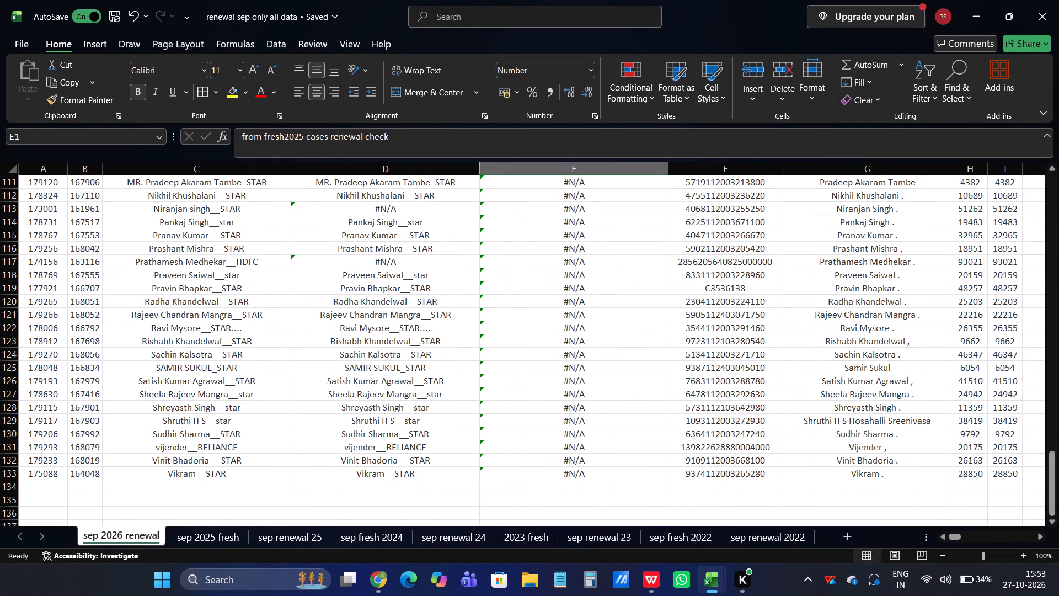
left_click(746, 531)
left_click(153, 530)
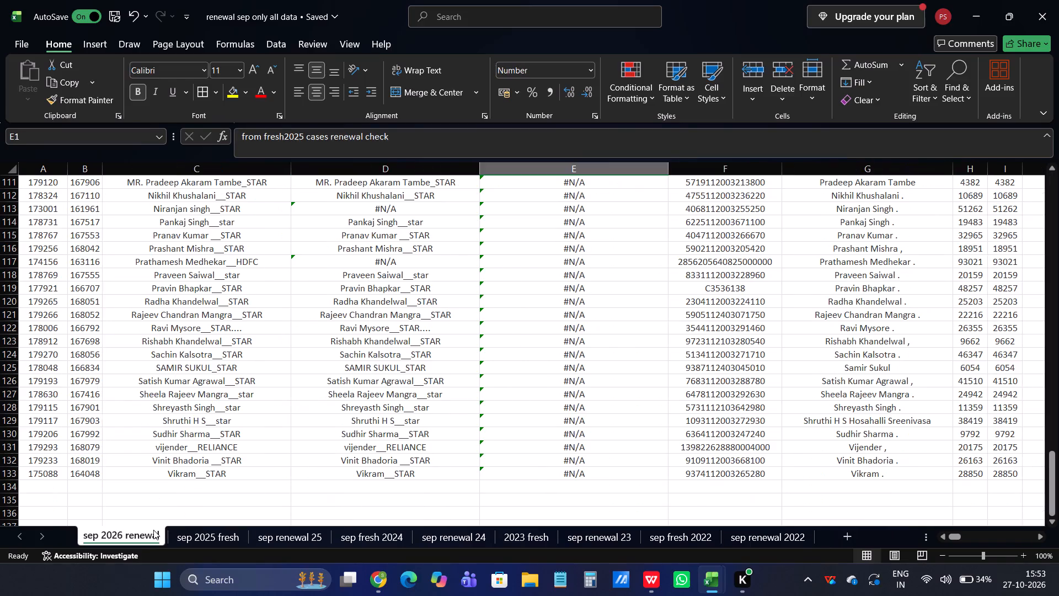
Reword the green header in E1 of "sep 2026 renewal" as "from 2025 fresh renewal check".
left_click(293, 261)
scroll(293, 261, "up", 10)
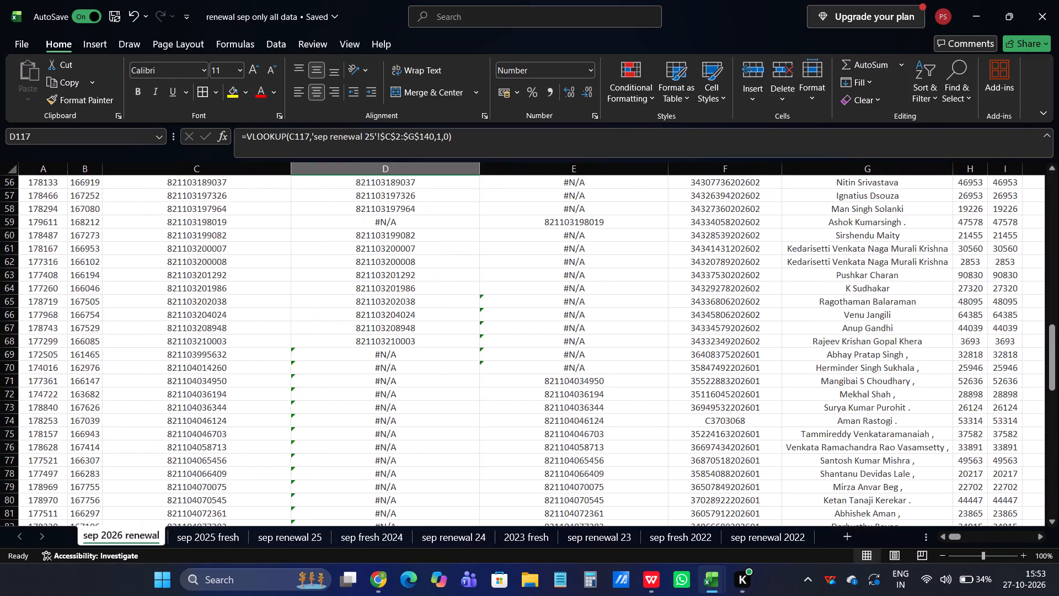
scroll(293, 261, "up", 20)
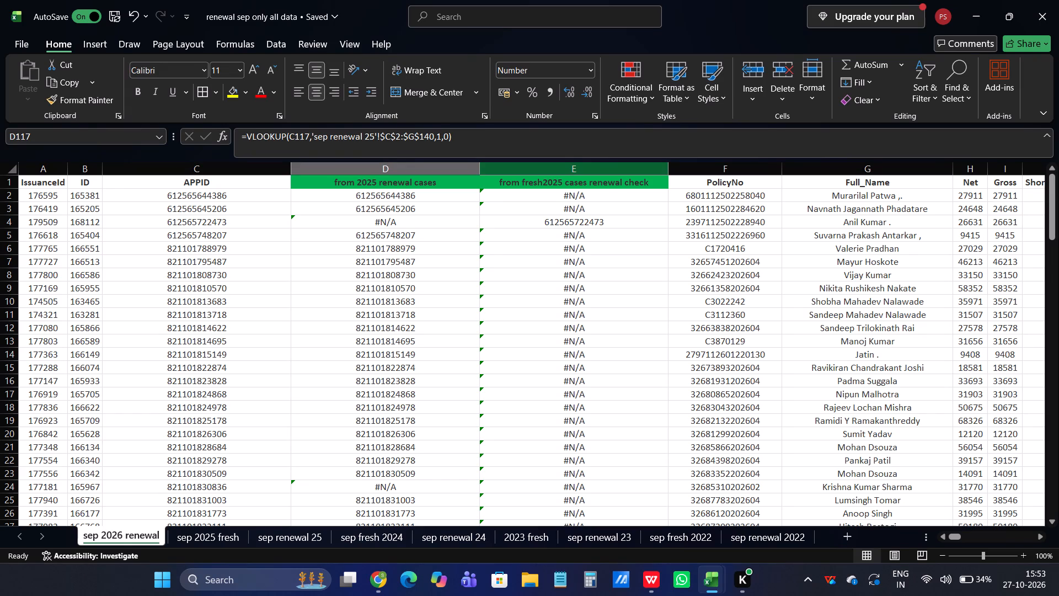
left_click(540, 178)
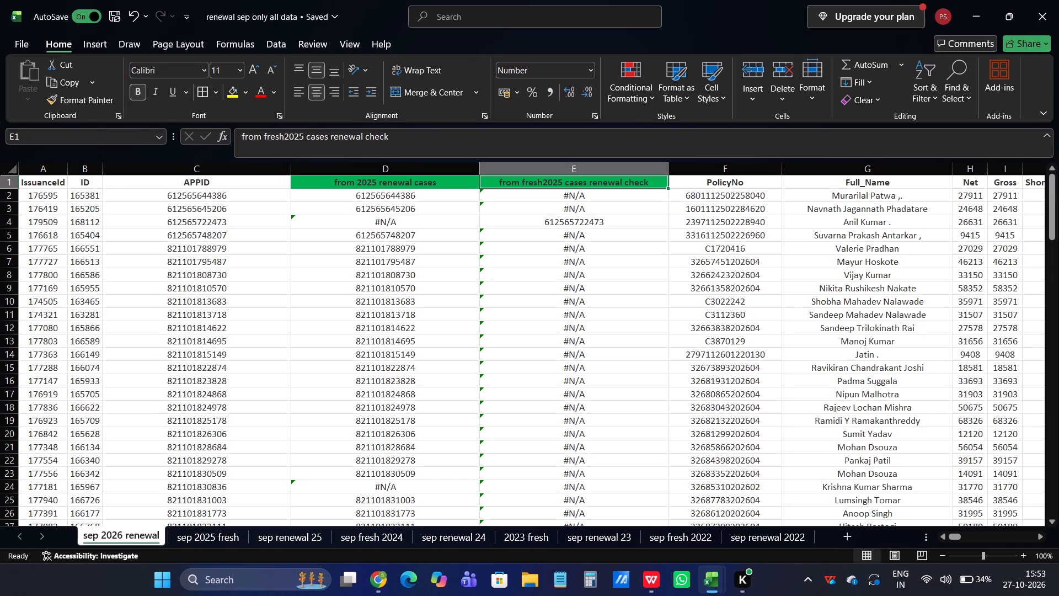
left_click_drag(284, 137, 263, 137)
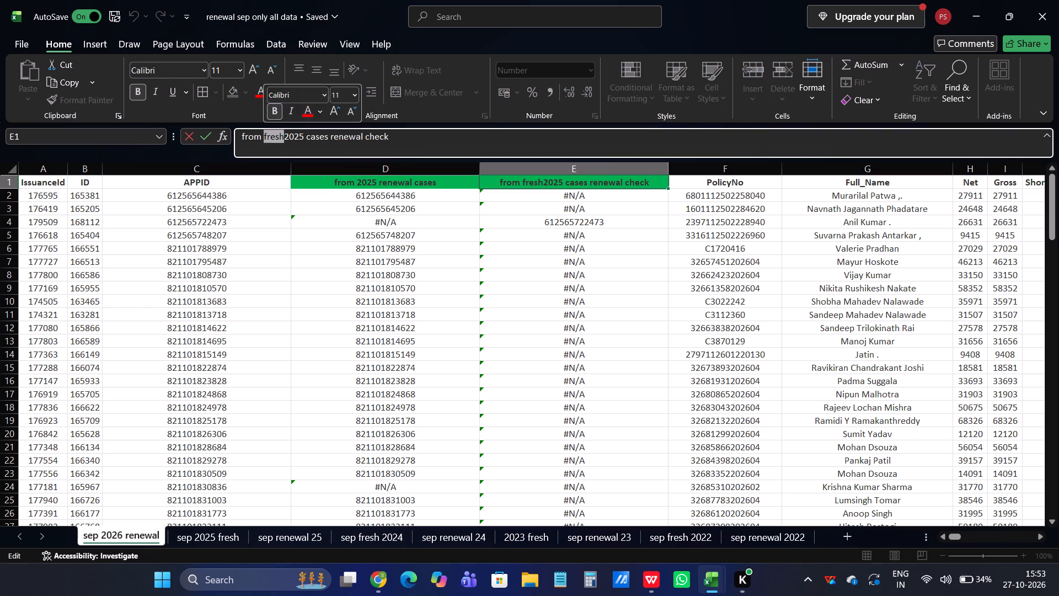
key("ctrl+x")
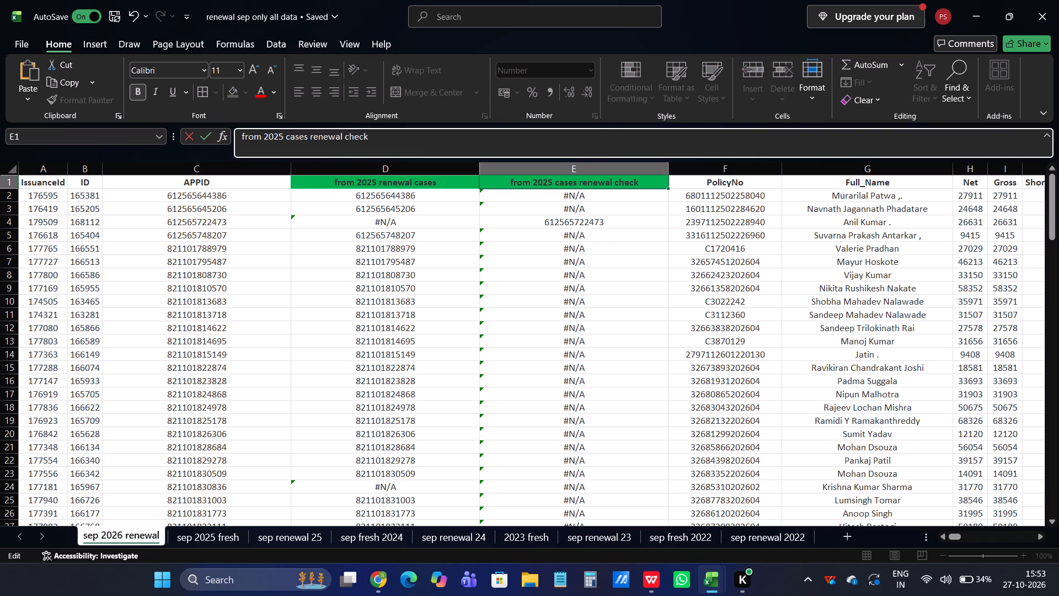
left_click_drag(577, 187, 554, 187)
key("ctrl+v")
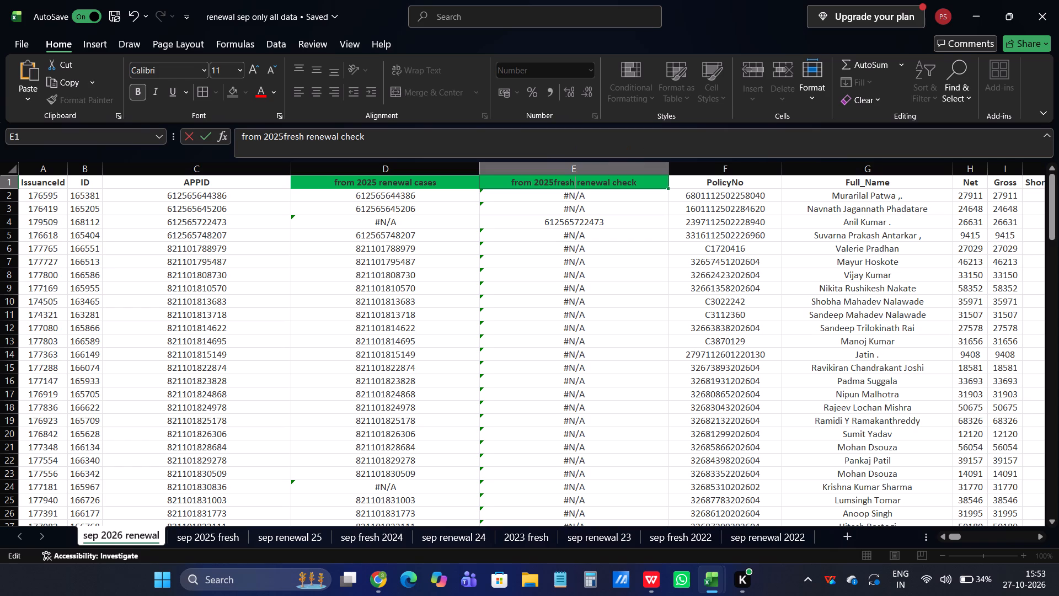
left_click(554, 187)
key("space")
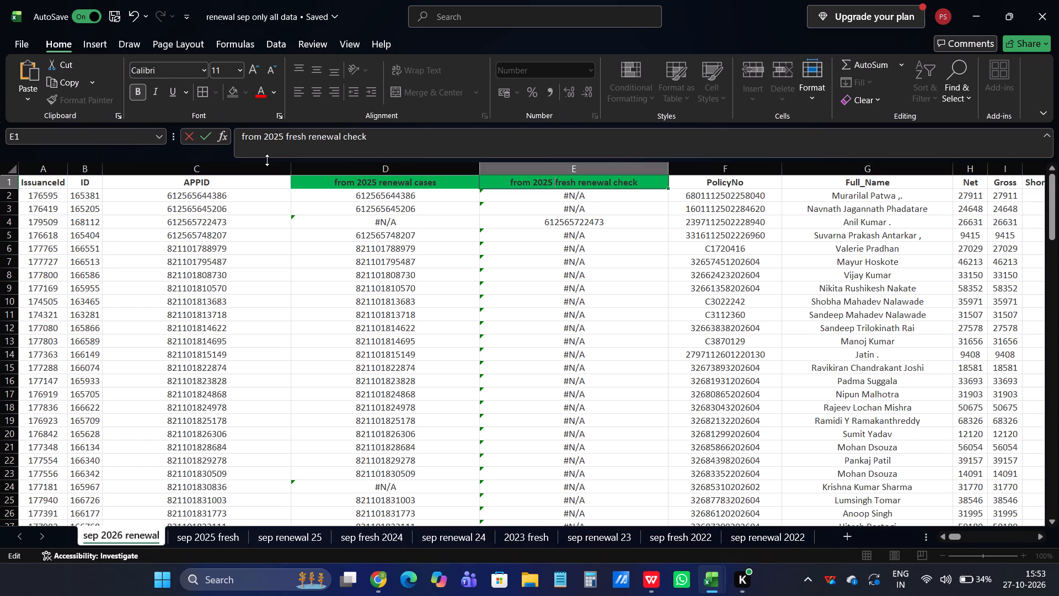
left_click(591, 182)
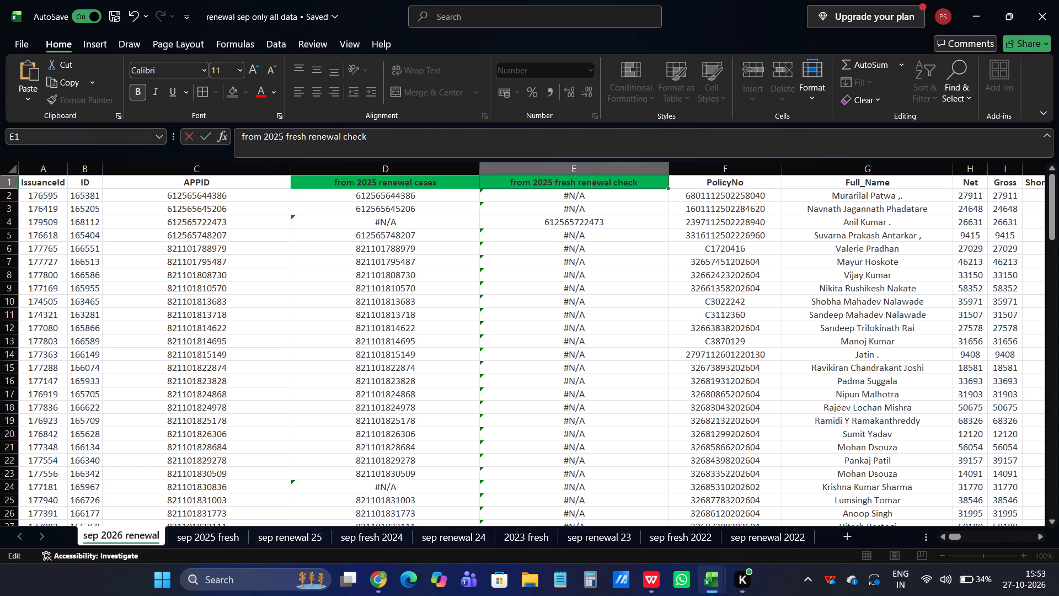
left_click(575, 205)
Compare the "from 2025 renewal cases" and "from 2025 fresh renewal check" lookup results down all case rows of "sep 2026 renewal".
left_click(521, 195)
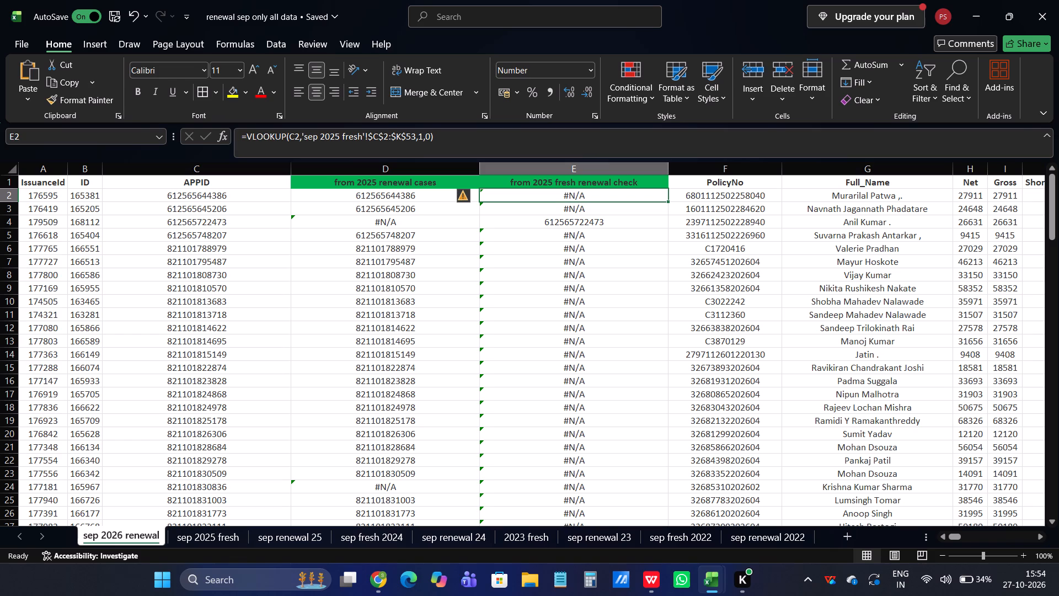
scroll(539, 264, "down", 5)
scroll(534, 274, "up", 2)
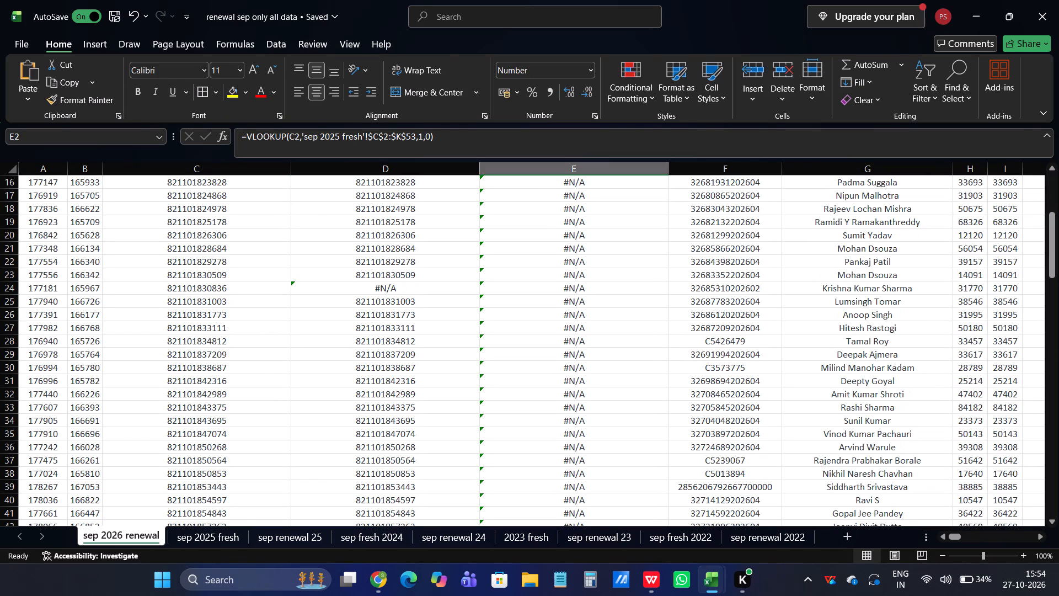
left_click(278, 293)
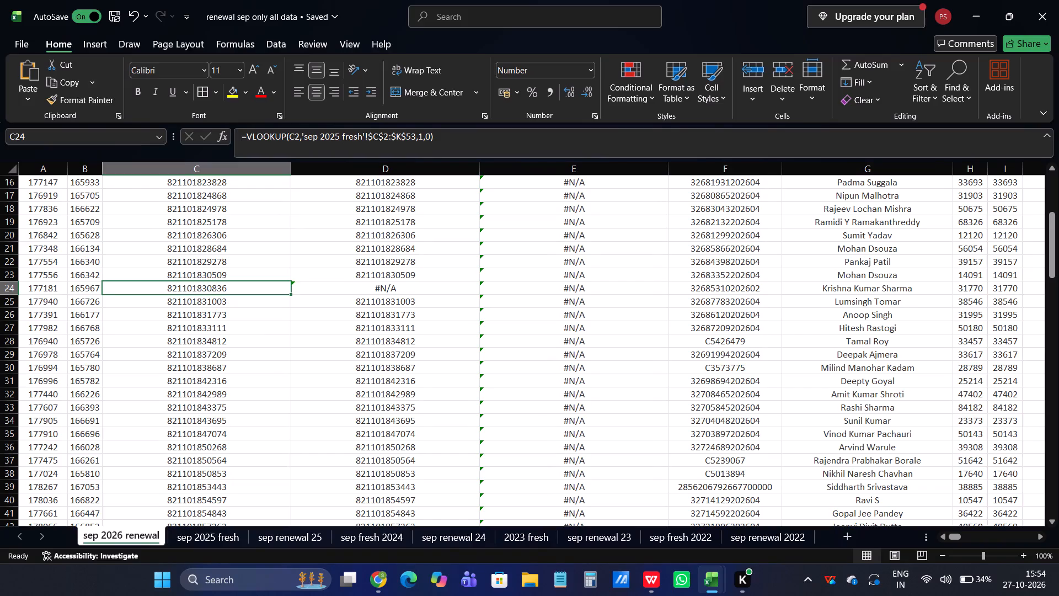
scroll(503, 321, "down", 4)
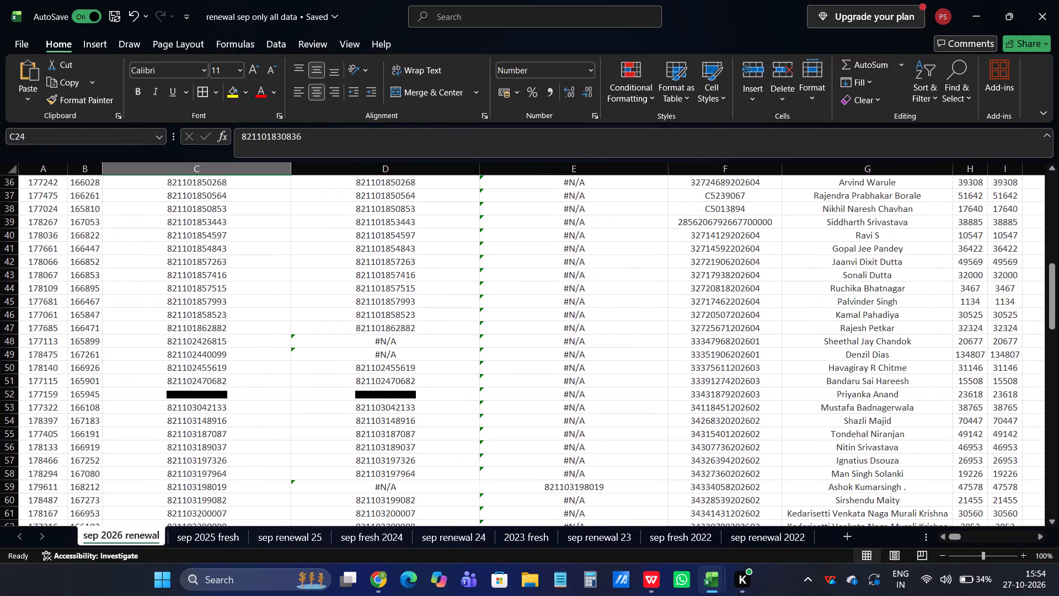
scroll(503, 321, "down", 3)
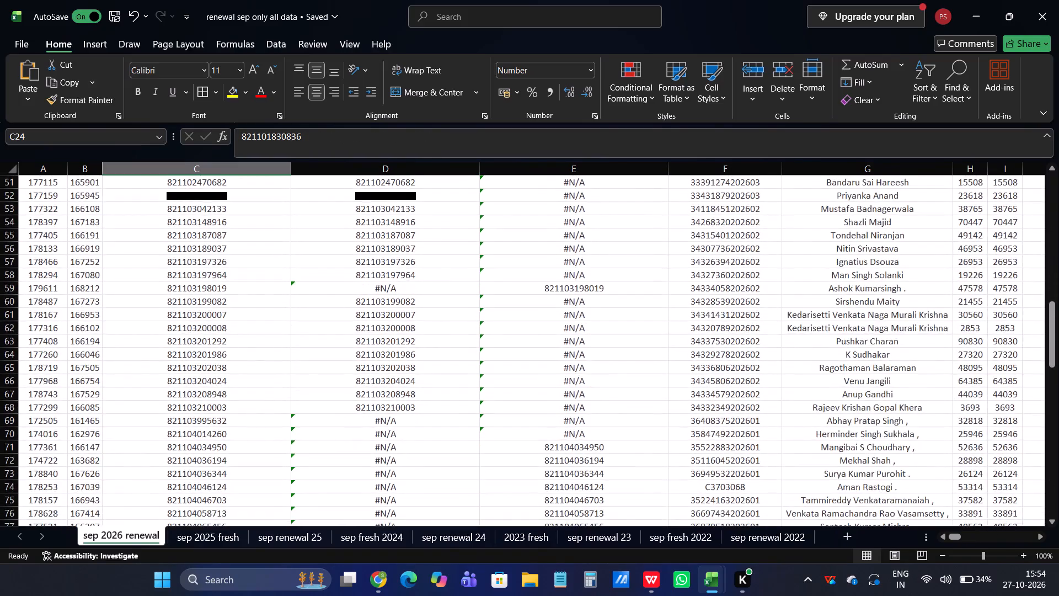
scroll(503, 321, "down", 3)
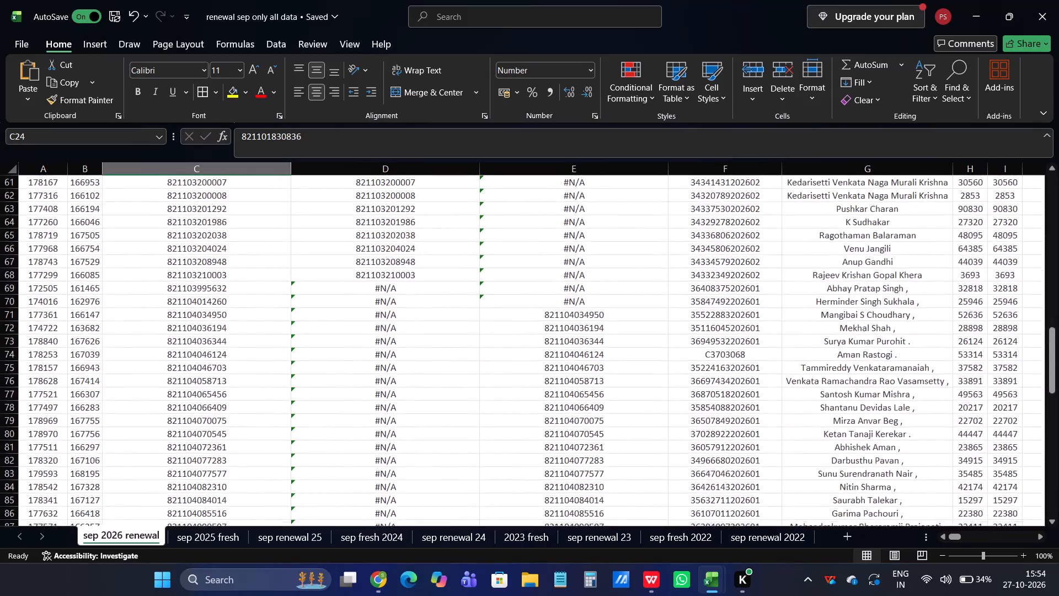
scroll(503, 321, "down", 11)
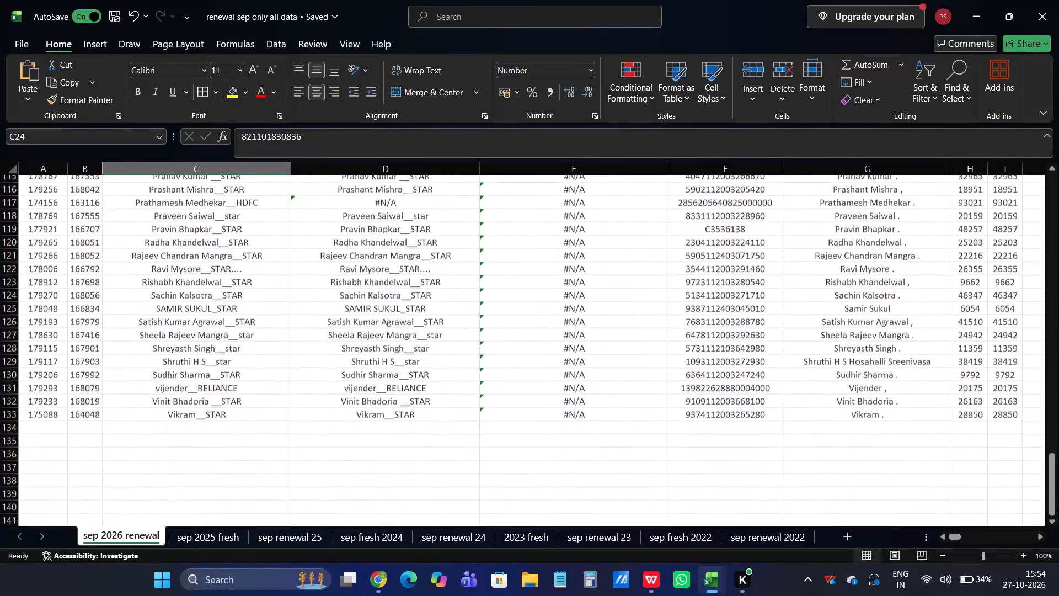
Recheck the "from 2025 renewal cases" and "from 2025 fresh renewal check" results against the APPIDs across "sep 2026 renewal".
scroll(503, 321, "up", 20)
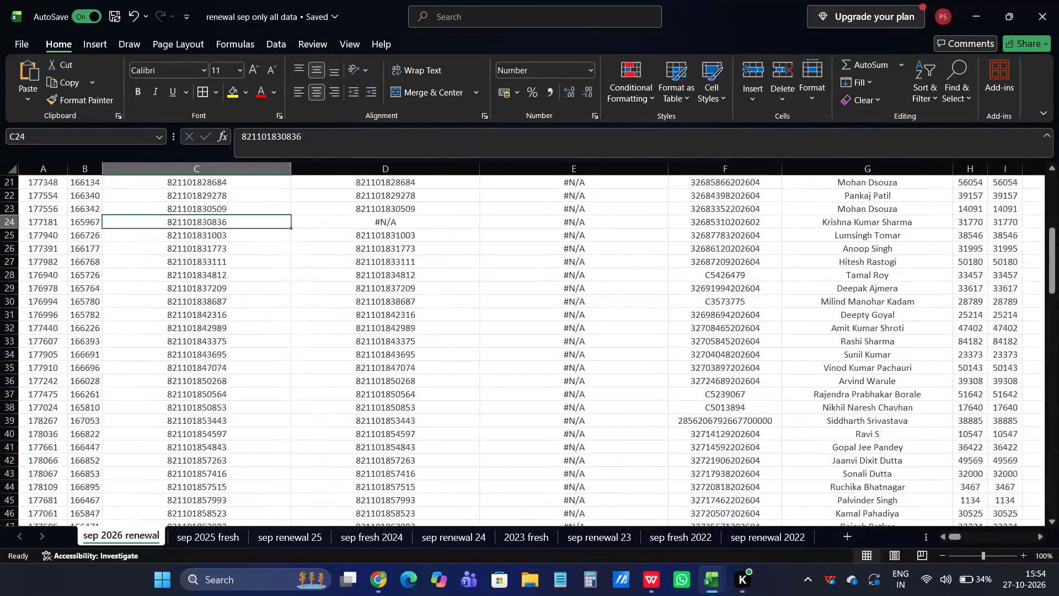
scroll(503, 321, "up", 13)
scroll(503, 321, "down", 17)
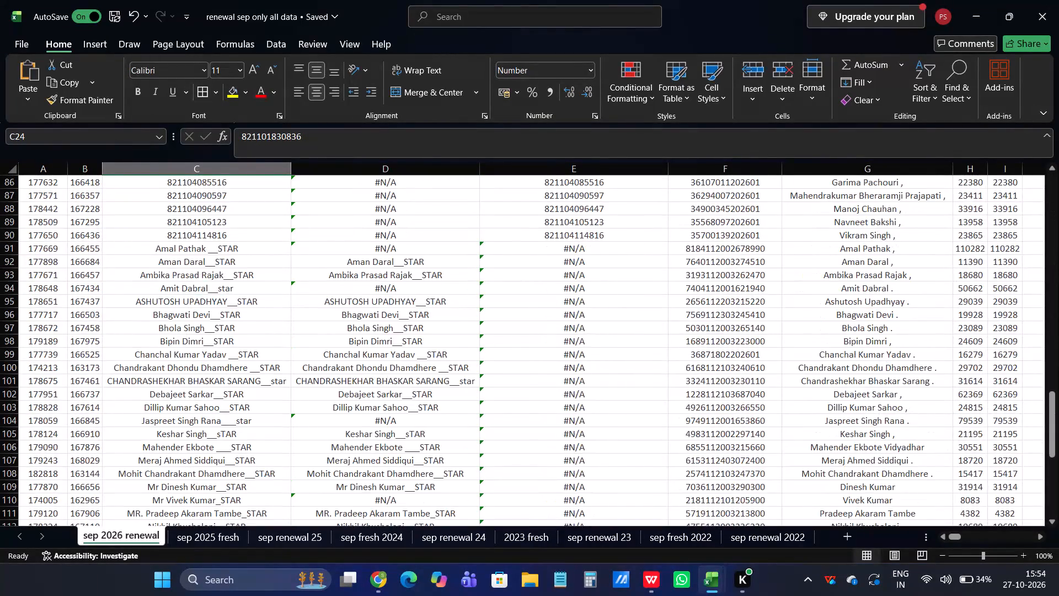
scroll(426, 333, "down", 2)
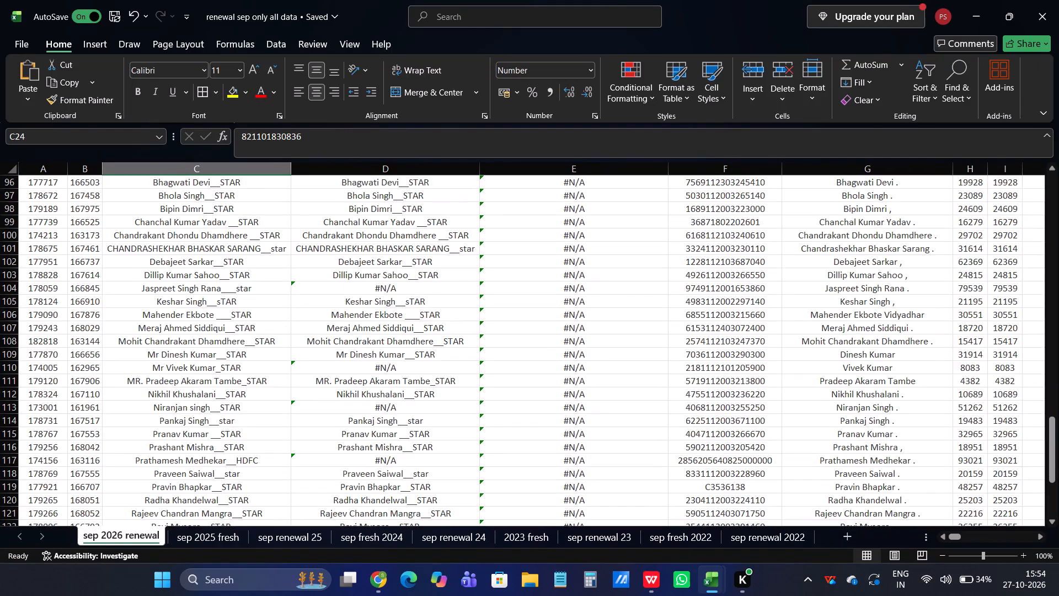
scroll(425, 337, "down", 1)
scroll(425, 337, "up", 20)
scroll(425, 337, "up", 3)
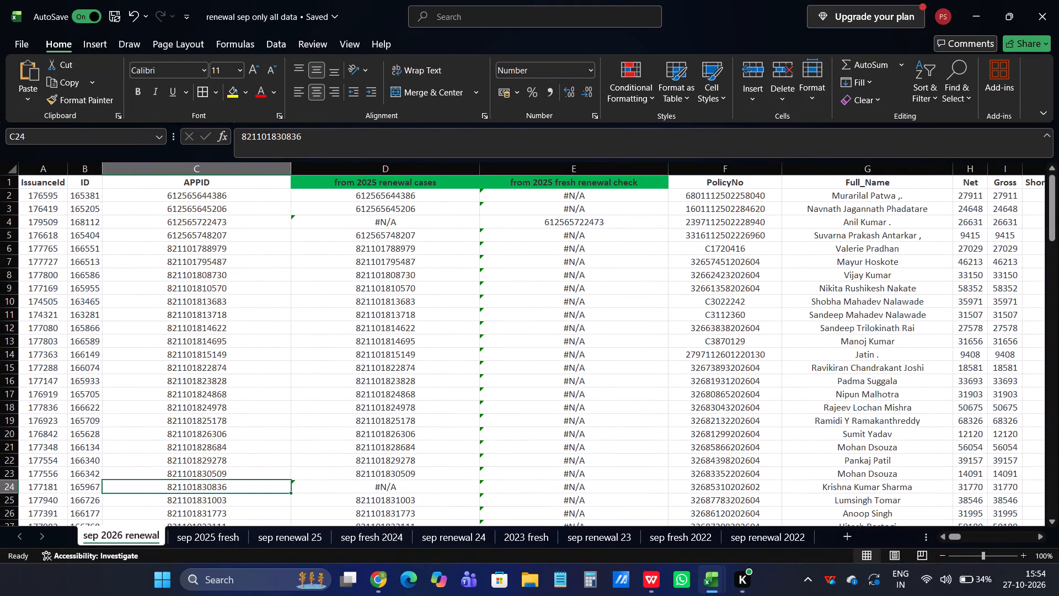
scroll(425, 337, "up", 20)
scroll(425, 337, "up", 1)
left_click(421, 302)
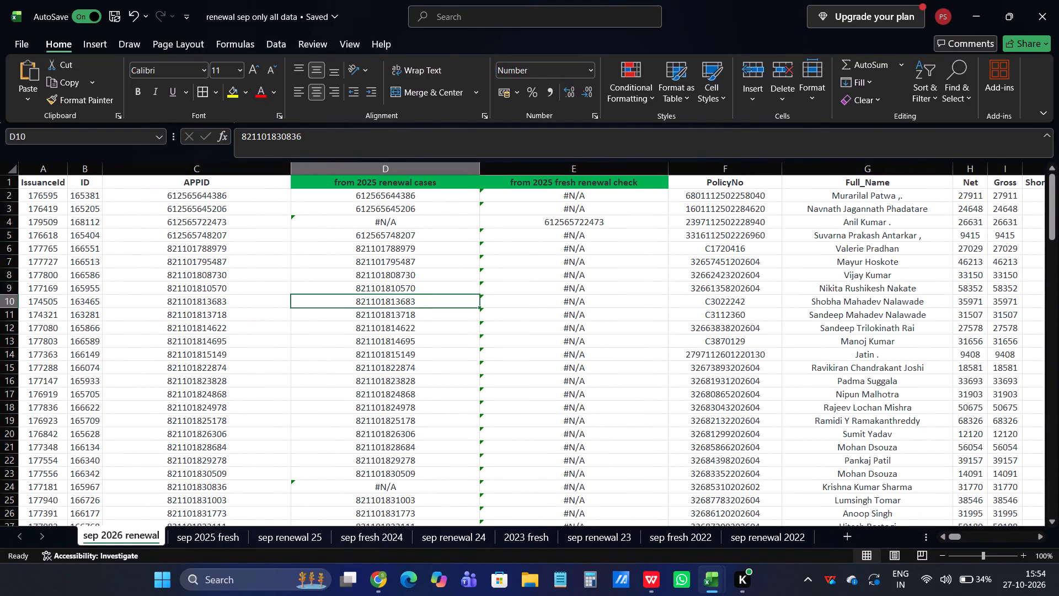
Look over "sep 2025 fresh", and inspect the two lookup column headers in D1 and E1 of "sep renewal 25".
left_click(223, 532)
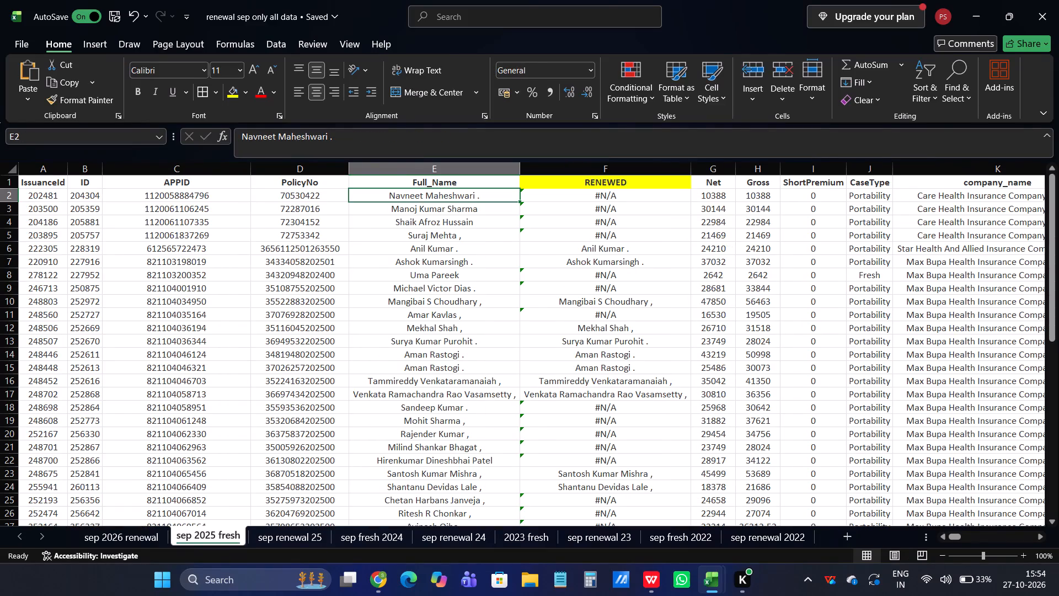
left_click(271, 535)
scroll(324, 330, "up", 8)
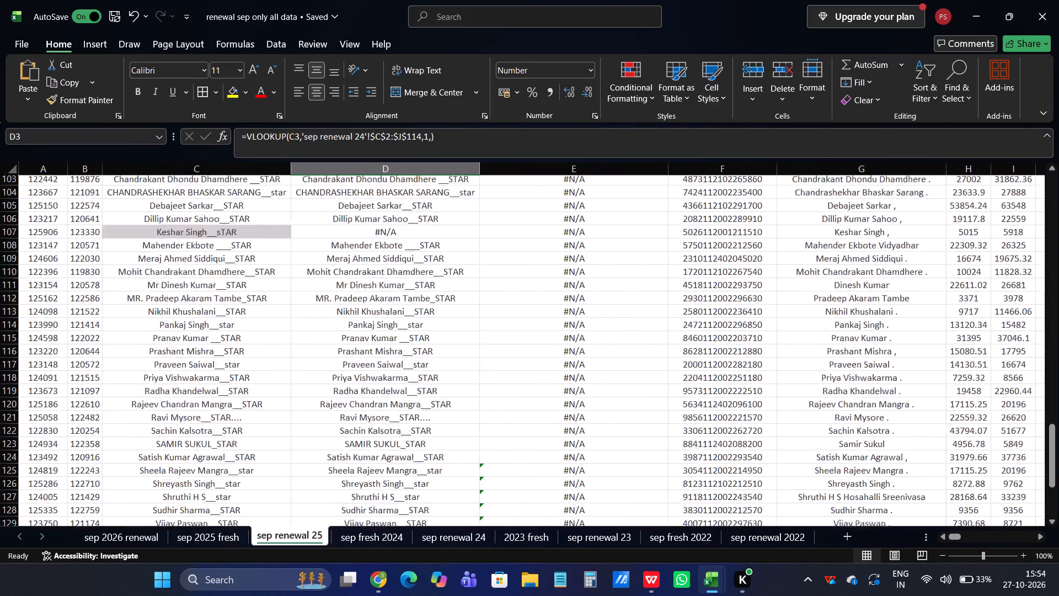
scroll(324, 330, "up", 20)
scroll(324, 330, "up", 3)
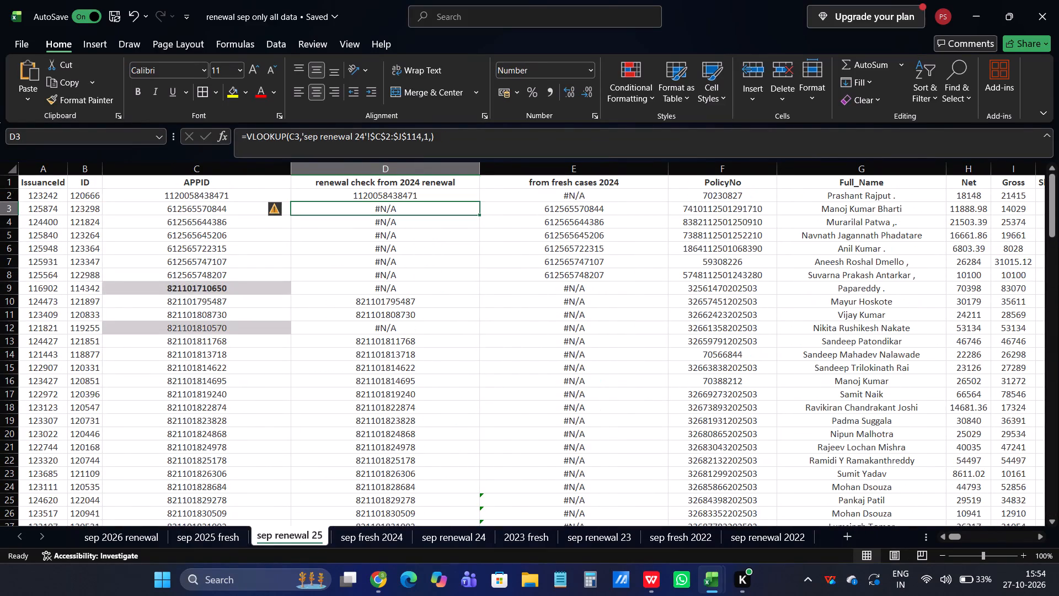
left_click(380, 189)
left_click(378, 183)
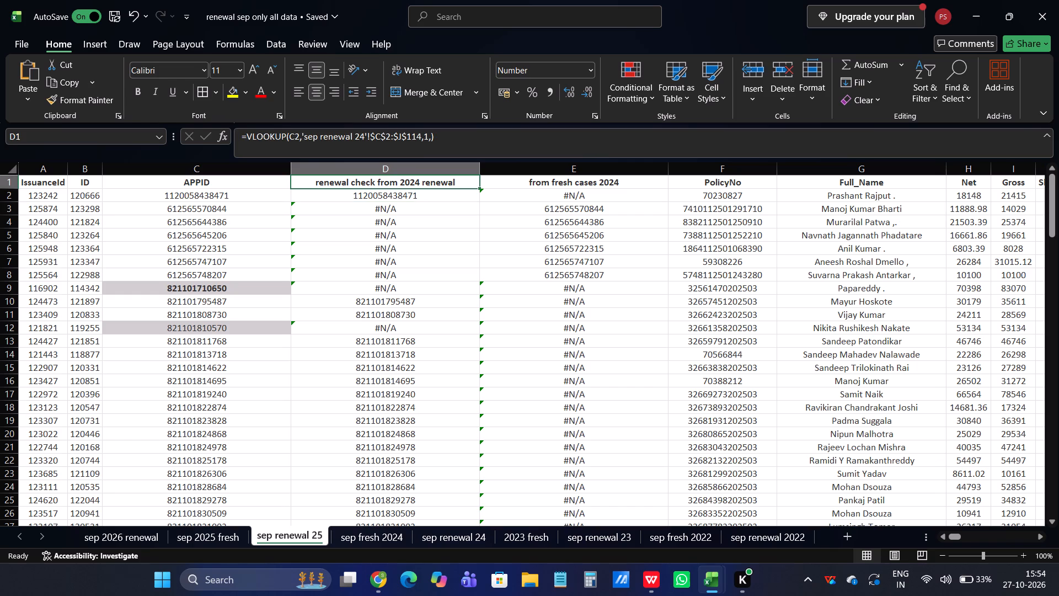
left_click(549, 185)
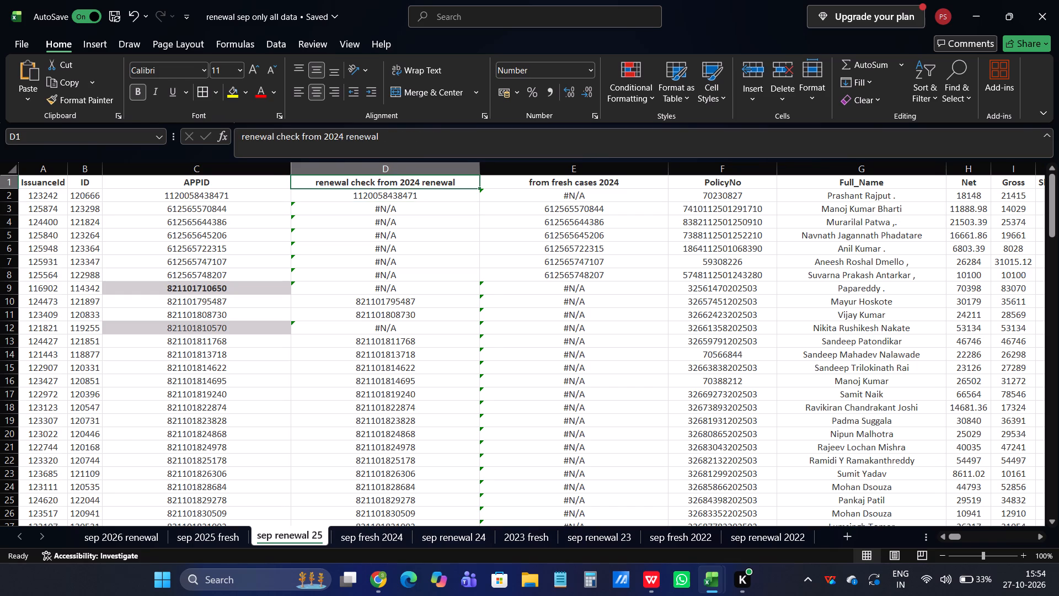
Turn on filtering in "sep fresh 2024" and filter the renew column to exclude #N/A.
left_click(370, 533)
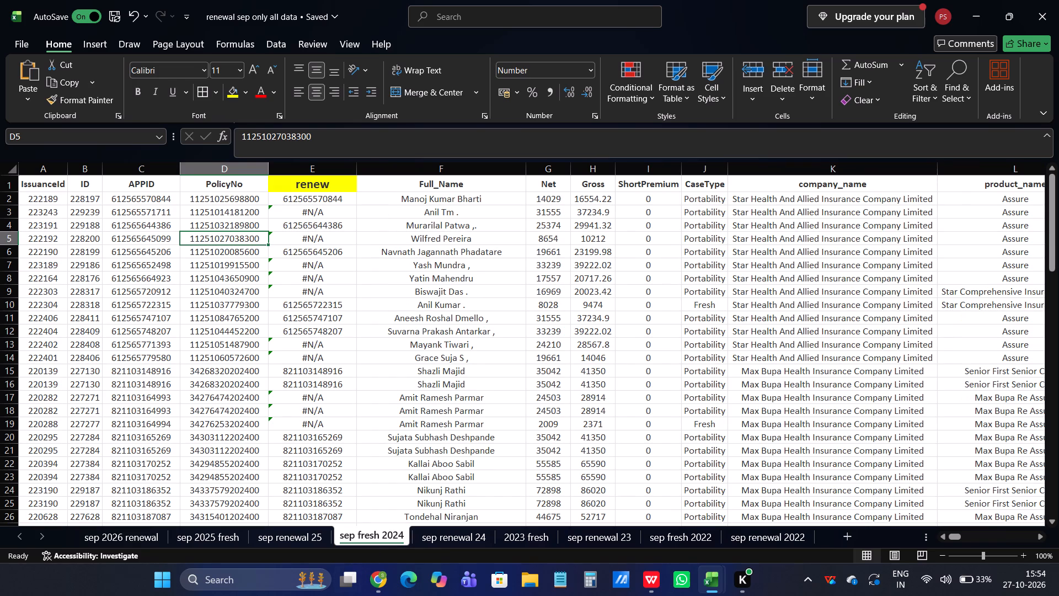
left_click(340, 185)
left_click(934, 86)
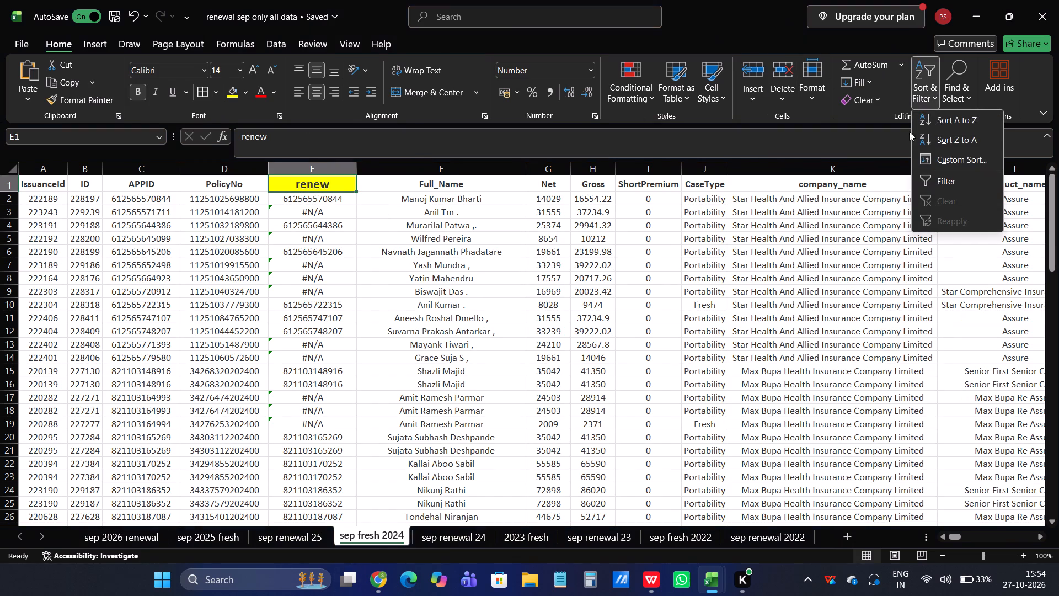
left_click(922, 179)
left_click(351, 184)
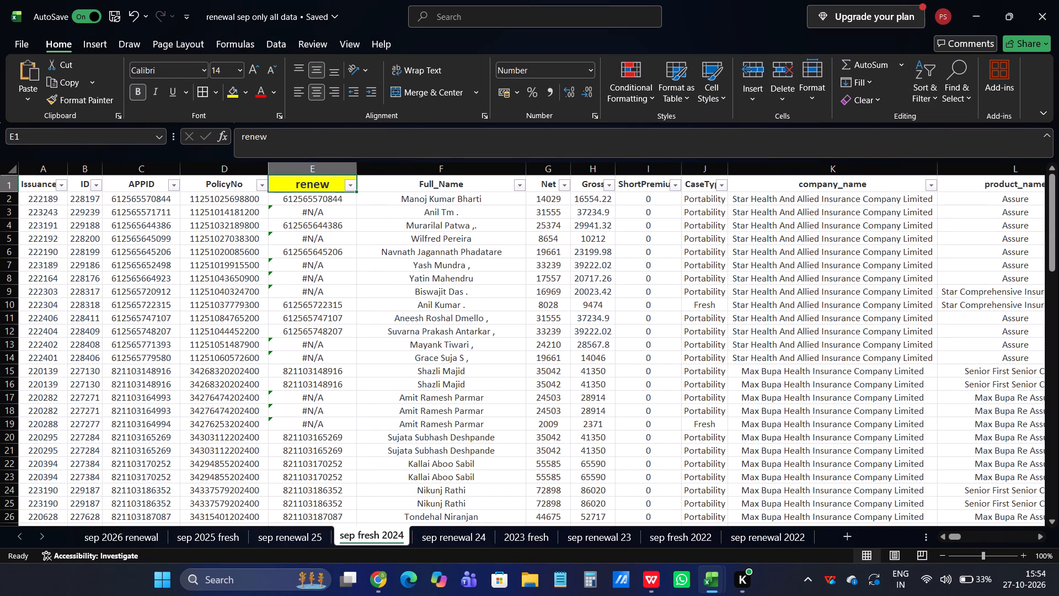
scroll(287, 397, "down", 3)
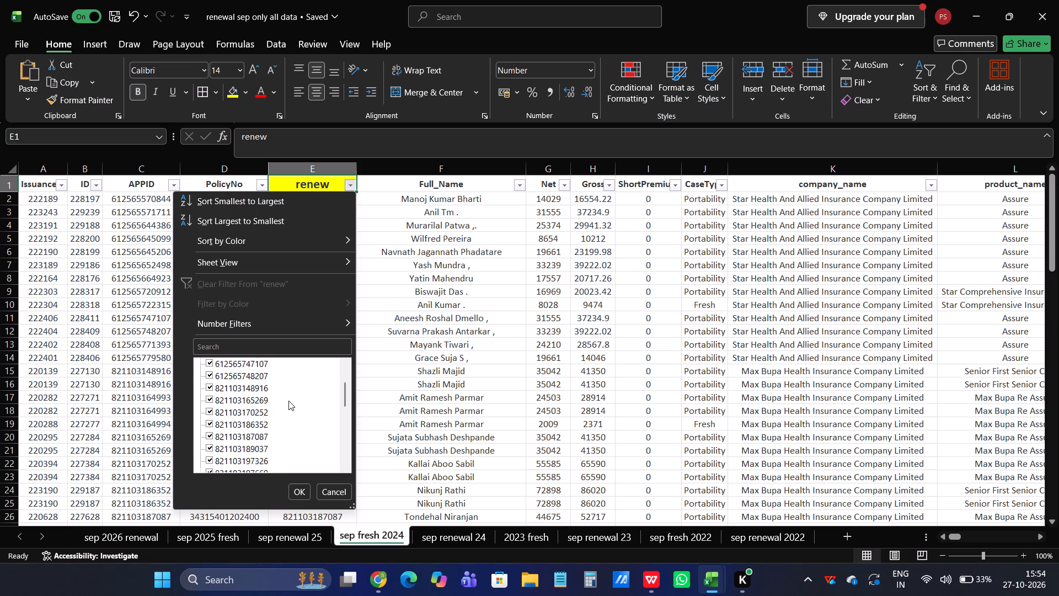
scroll(288, 401, "down", 4)
left_click(208, 455)
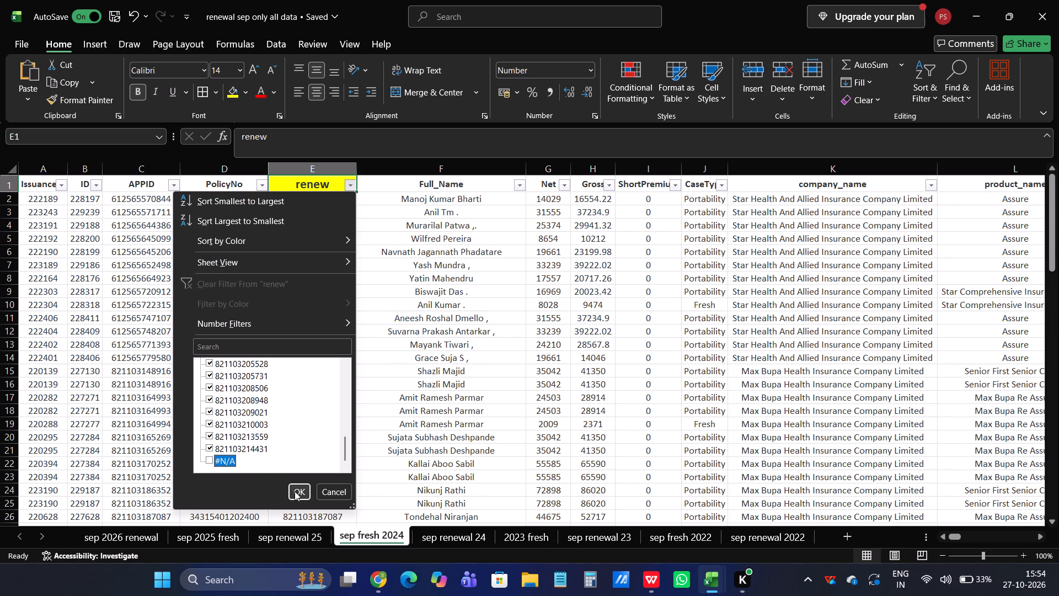
left_click(295, 491)
Select all filtered renew values on "sep fresh 2024", from E2 to E88, to check their count.
left_click_drag(307, 201, 324, 541)
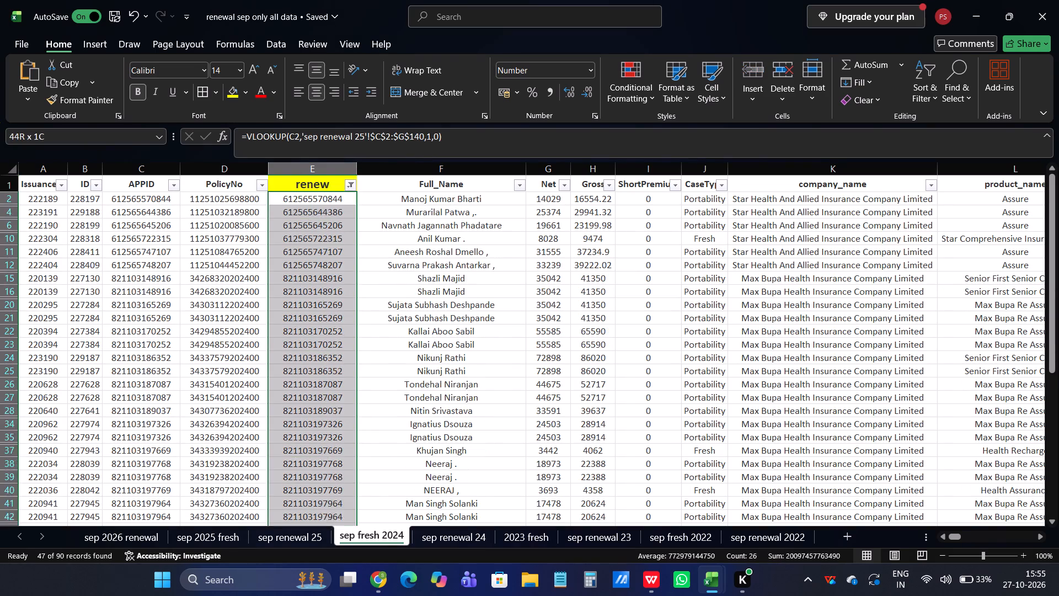
left_click_drag(324, 541, 321, 513)
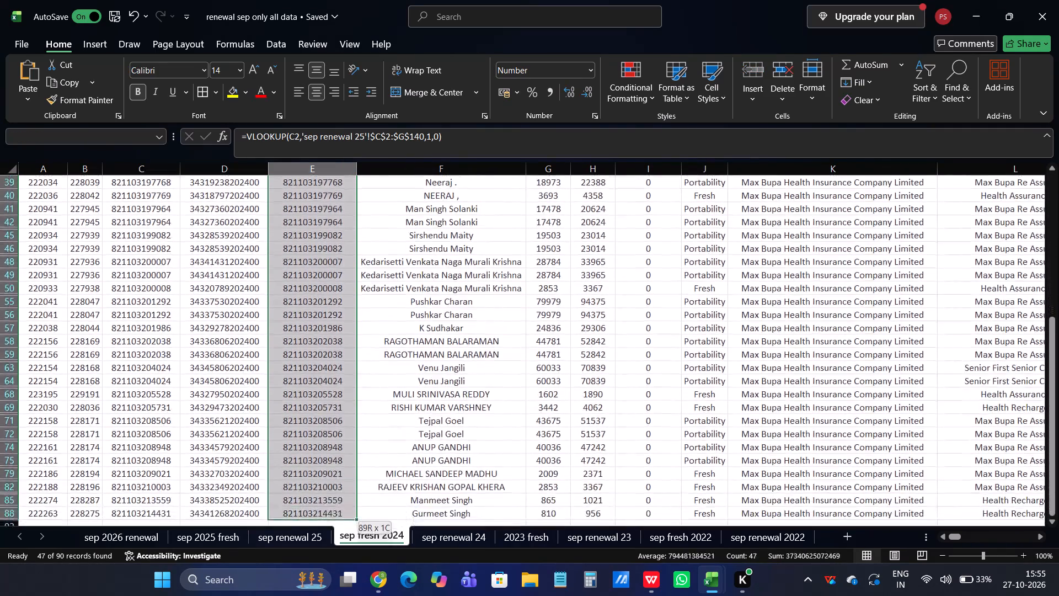
left_click_drag(321, 513, 320, 497)
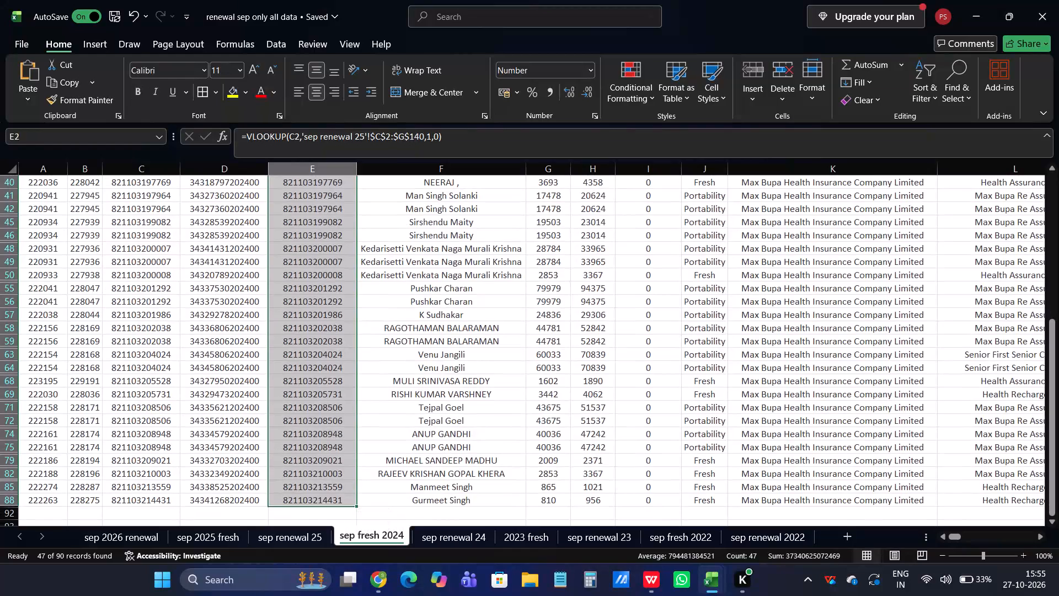
Turn on filtering for the header row of "sep renewal 25".
left_click(301, 532)
scroll(474, 270, "up", 8)
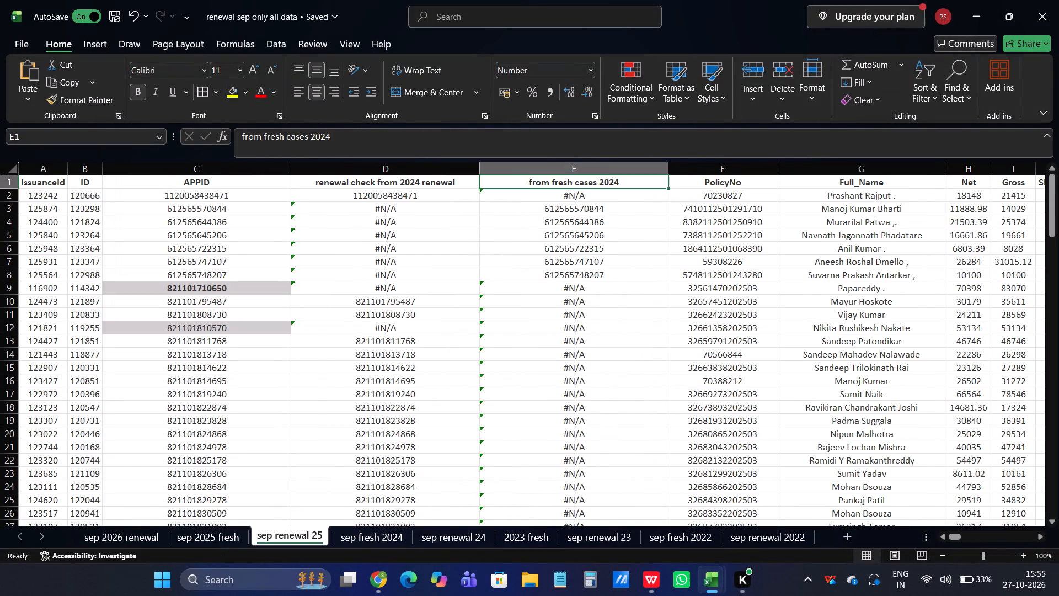
left_click(581, 178)
left_click(919, 87)
left_click(929, 181)
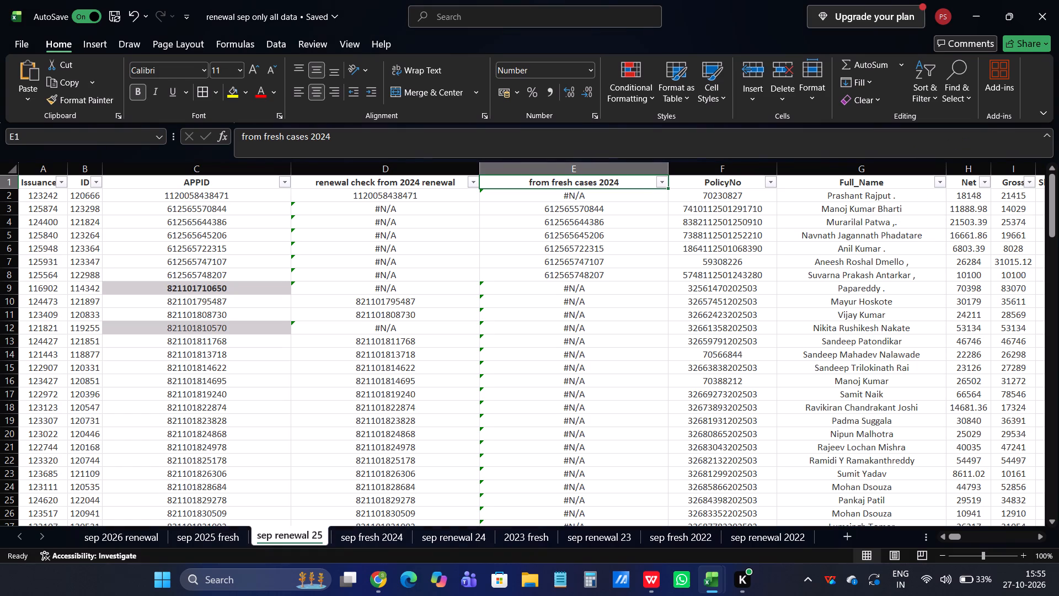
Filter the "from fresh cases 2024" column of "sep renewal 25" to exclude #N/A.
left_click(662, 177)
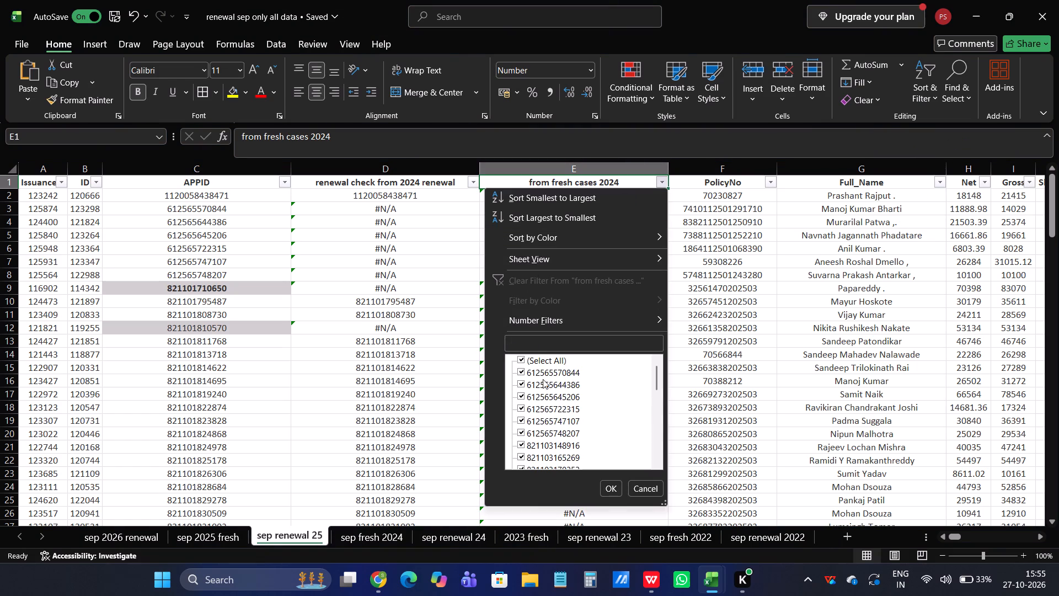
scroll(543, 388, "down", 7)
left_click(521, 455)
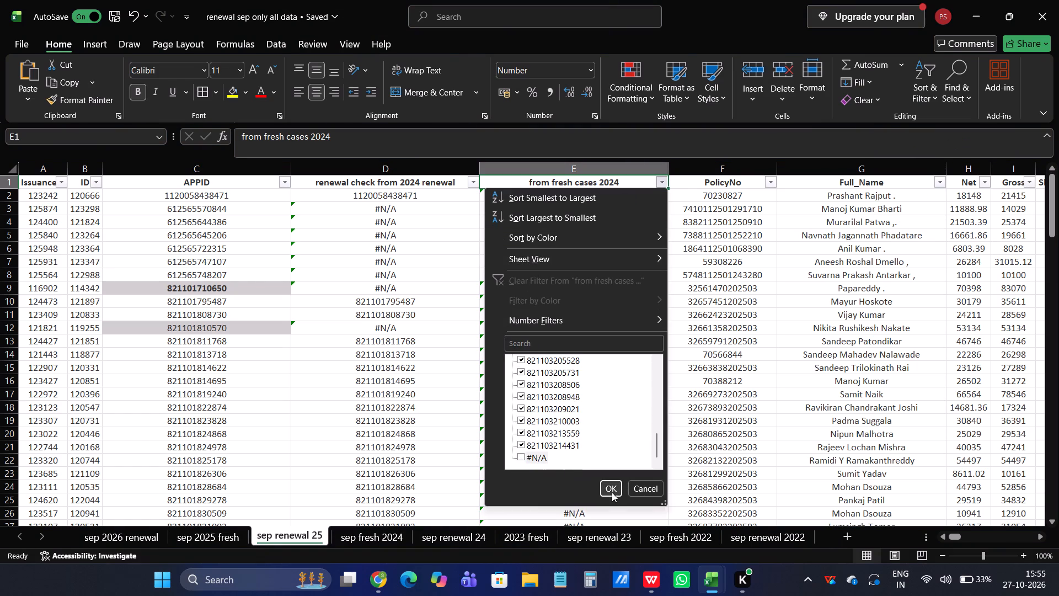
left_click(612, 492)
Select all filtered "from fresh cases 2024" values, from E3 to E94, to check their count.
left_click_drag(554, 196, 587, 525)
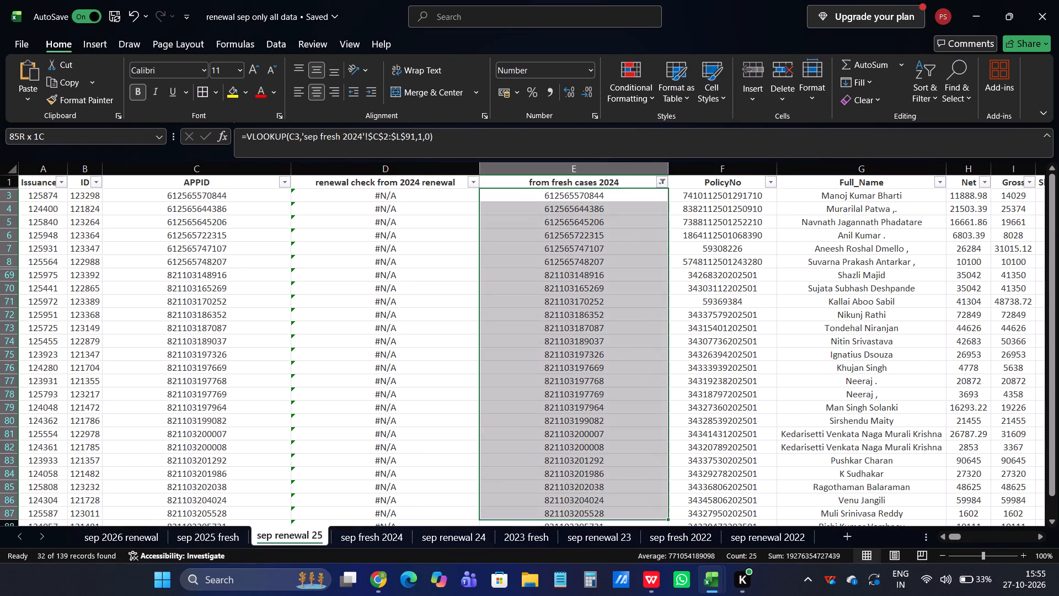
left_click_drag(587, 525, 586, 506)
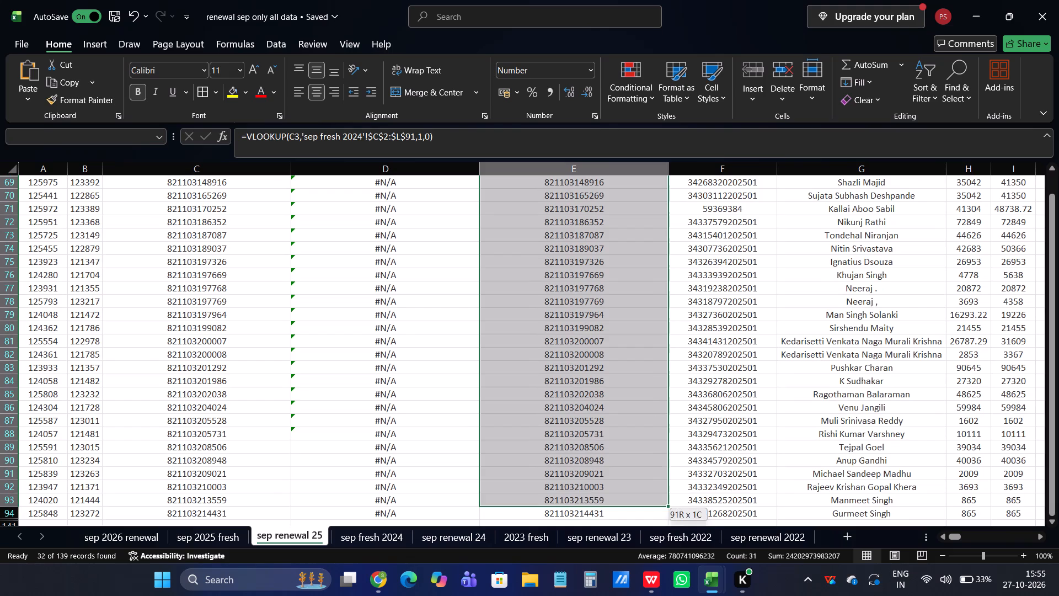
left_click_drag(586, 506, 586, 513)
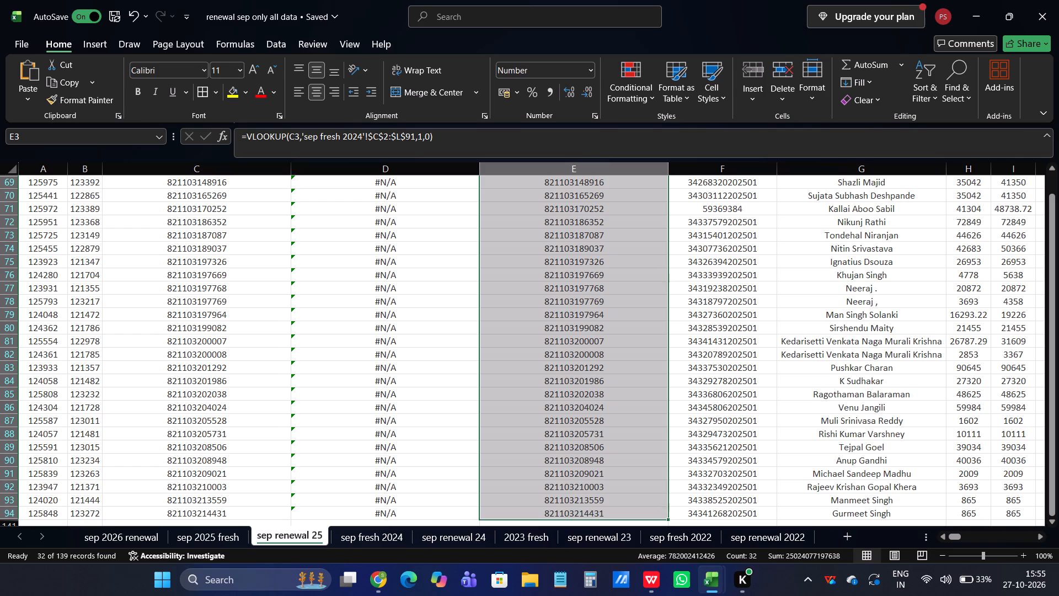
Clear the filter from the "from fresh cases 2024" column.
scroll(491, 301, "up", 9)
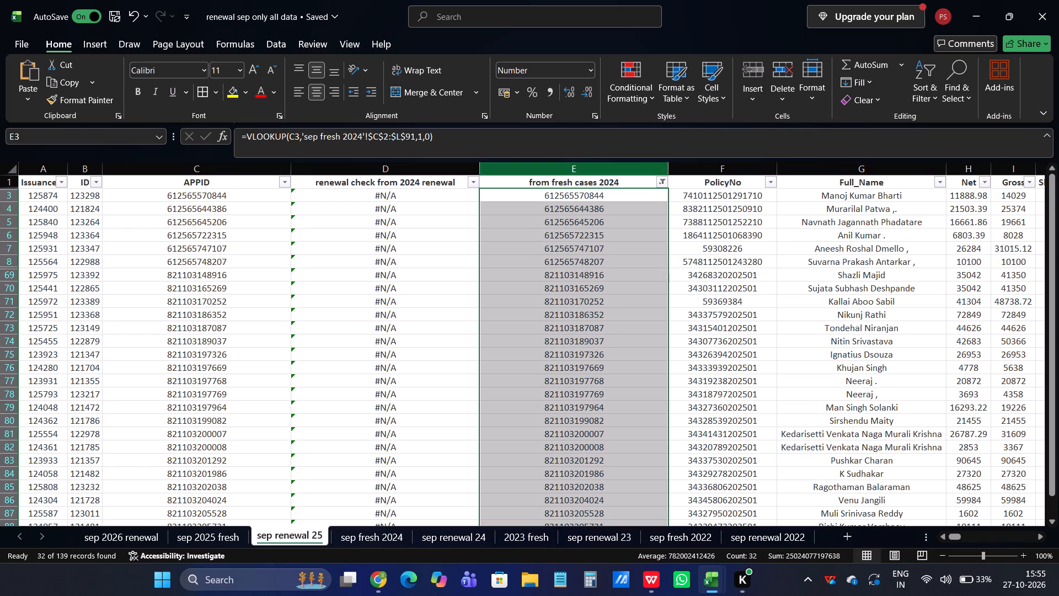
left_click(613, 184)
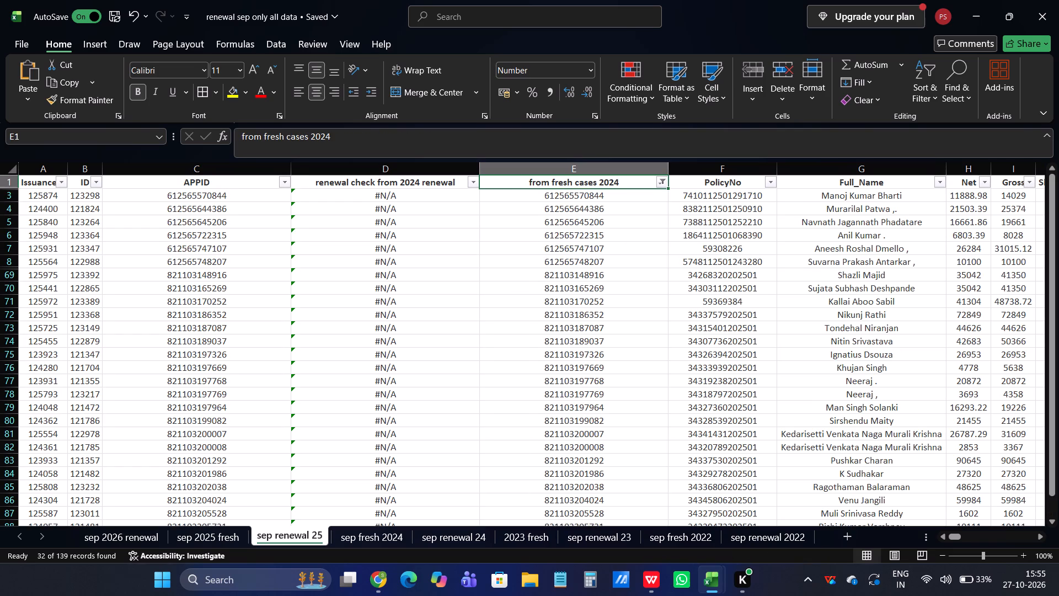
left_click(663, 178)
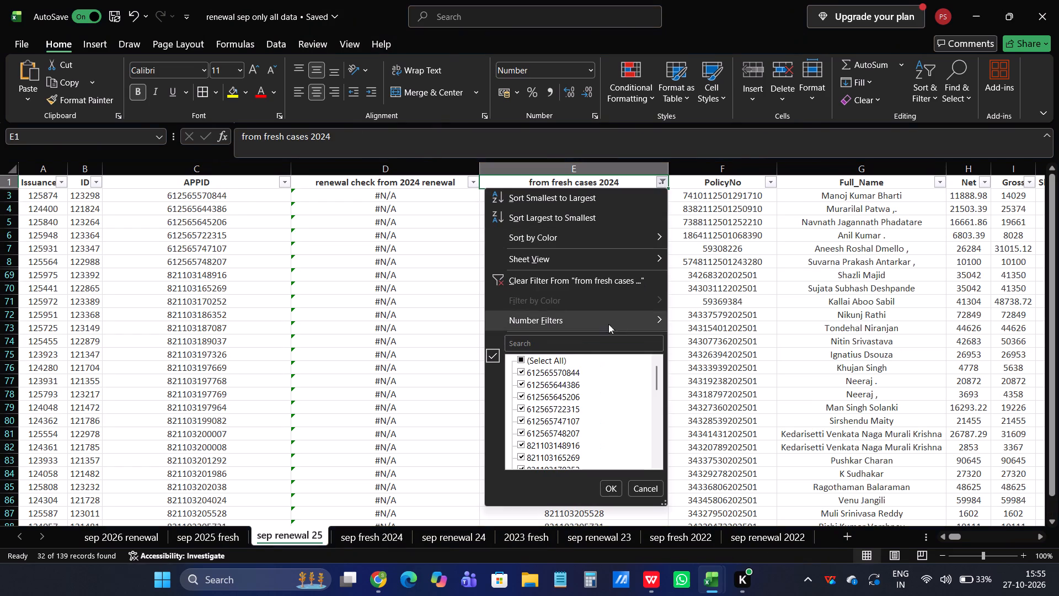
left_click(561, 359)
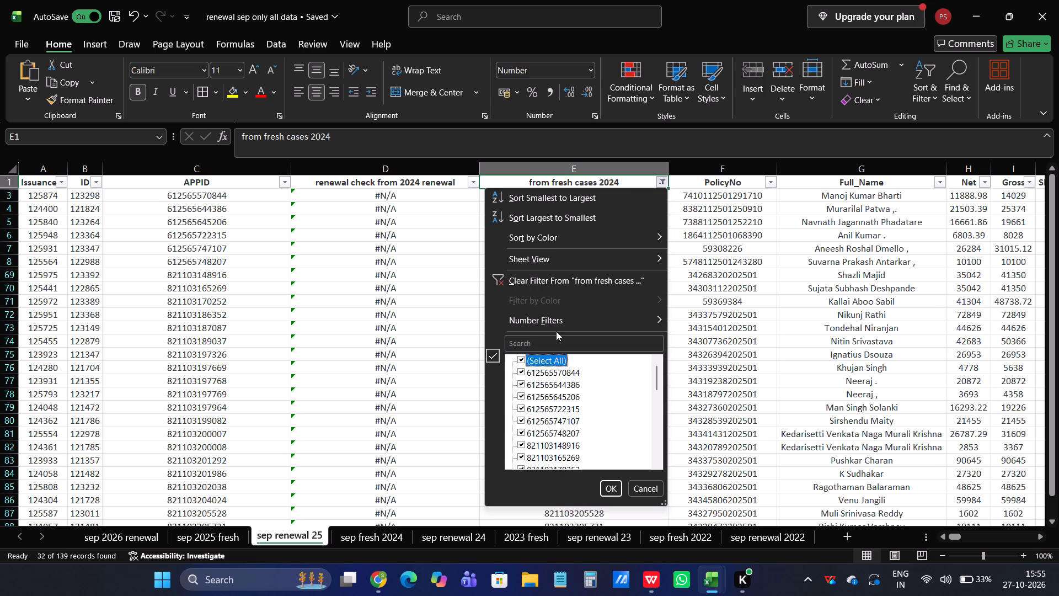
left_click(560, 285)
Filter the "renewal check from 2024 renewal" column of "sep renewal 25" to exclude #N/A.
left_click(474, 184)
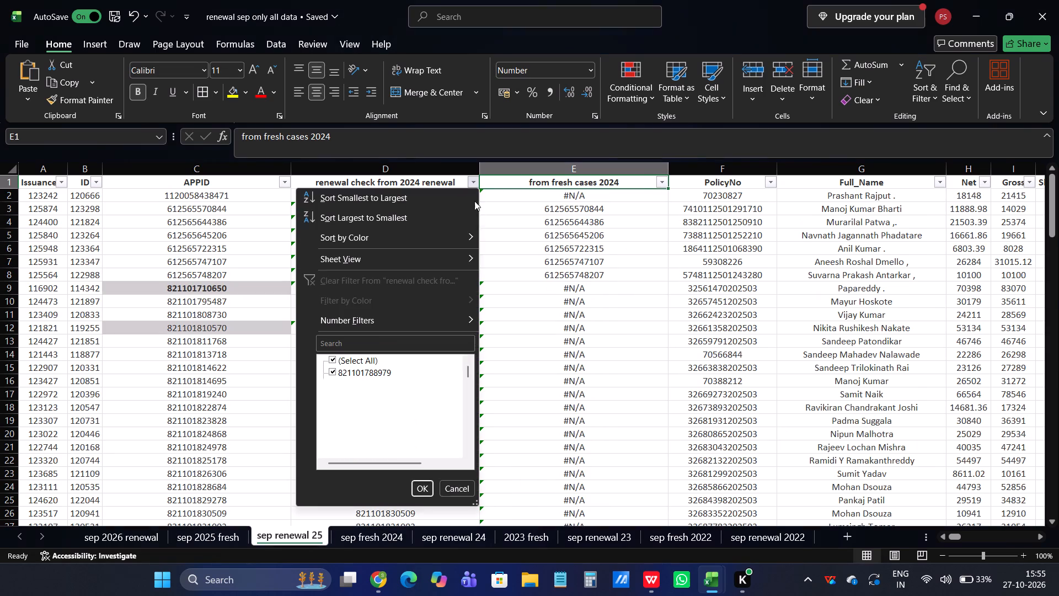
left_click(388, 365)
left_click(383, 360)
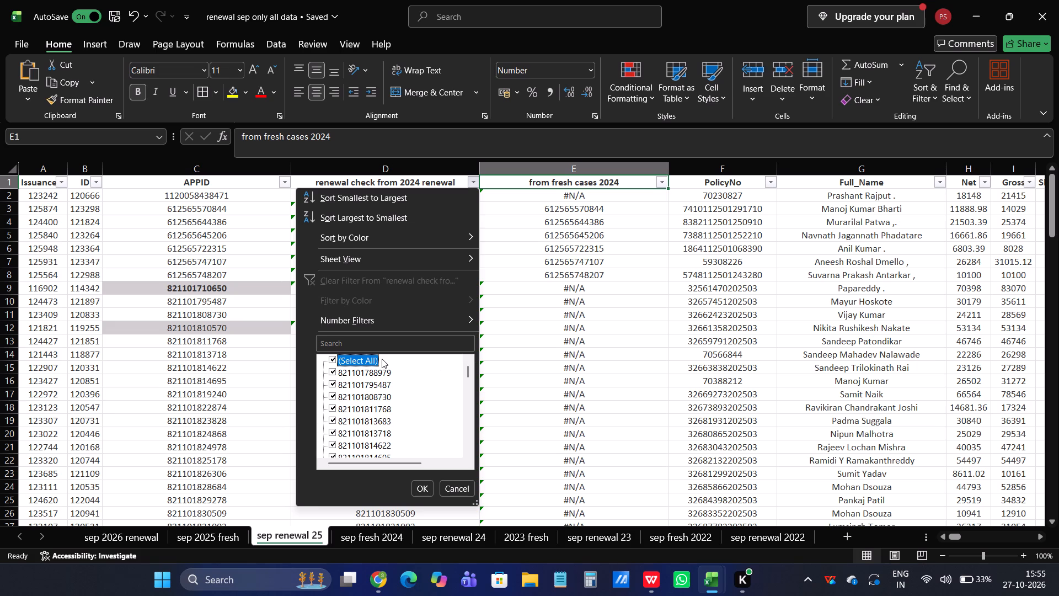
scroll(393, 390, "down", 7)
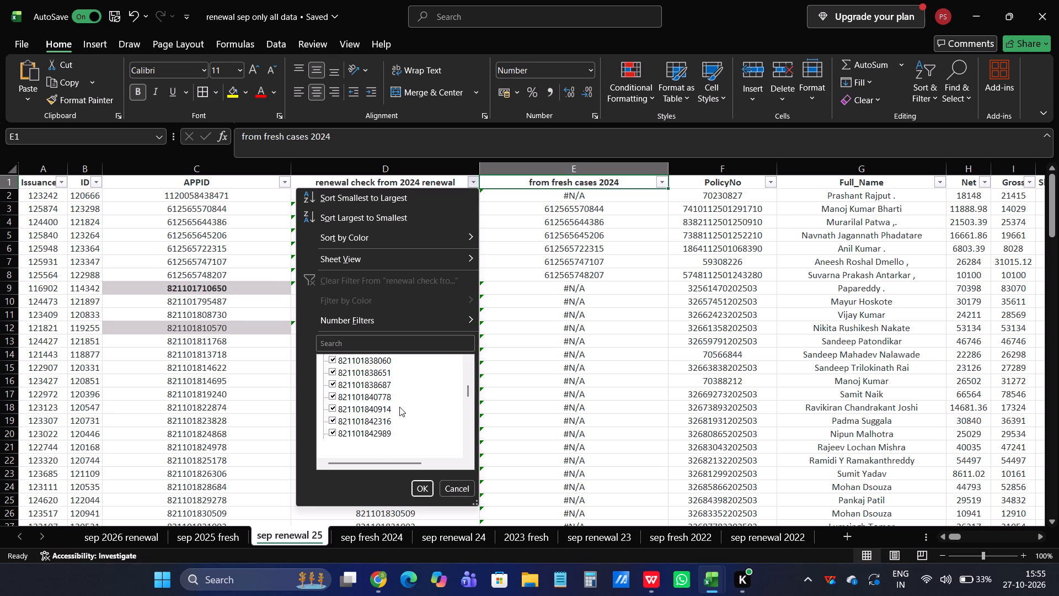
scroll(393, 406, "down", 12)
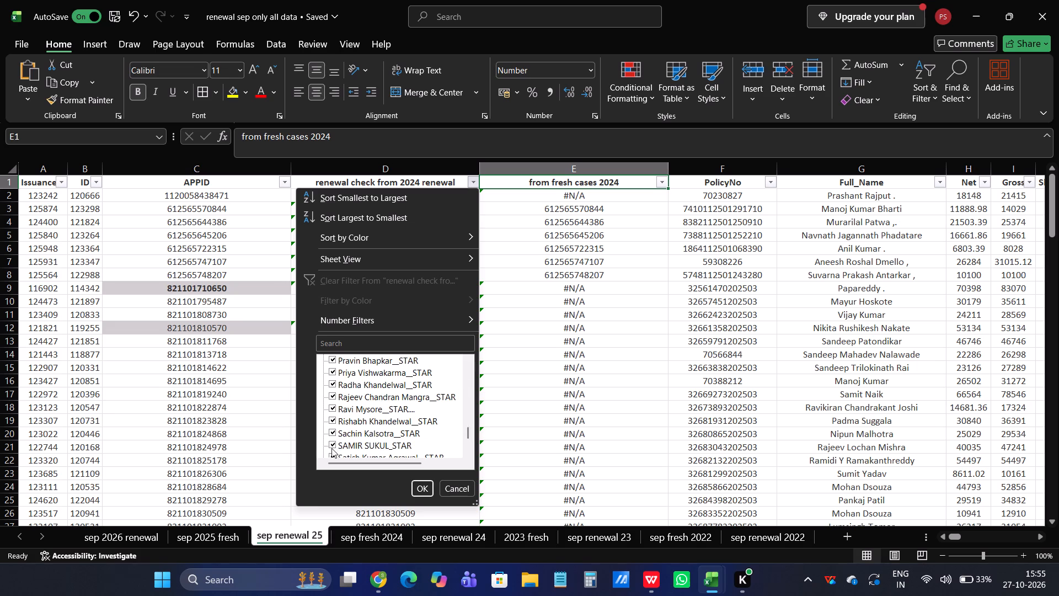
left_click(331, 448)
left_click(426, 488)
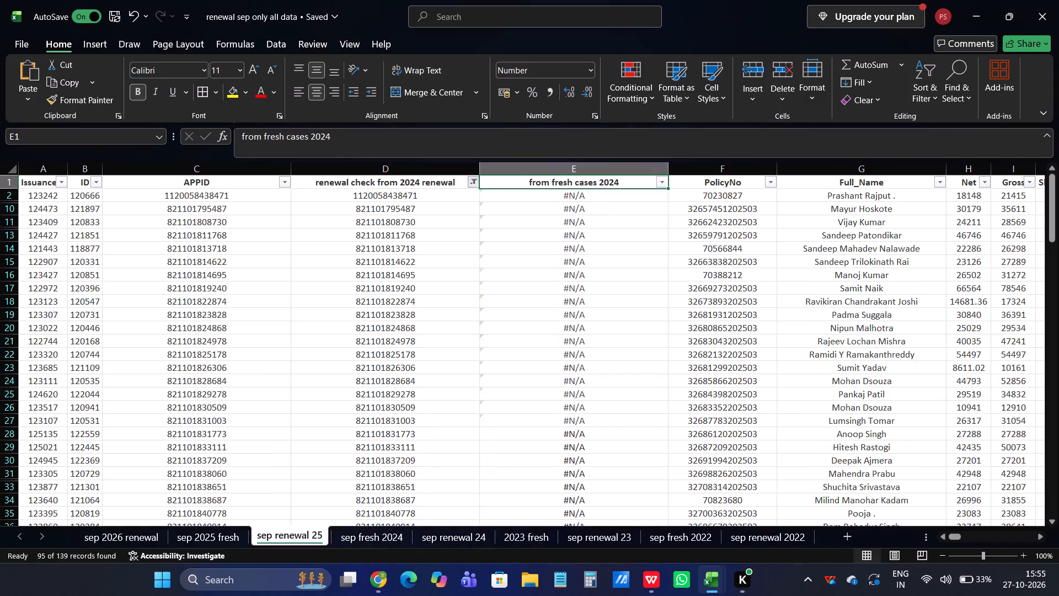
Select all filtered "renewal check from 2024 renewal" values, from D2 through the last record in row 139, to check their count.
left_click_drag(412, 197, 441, 589)
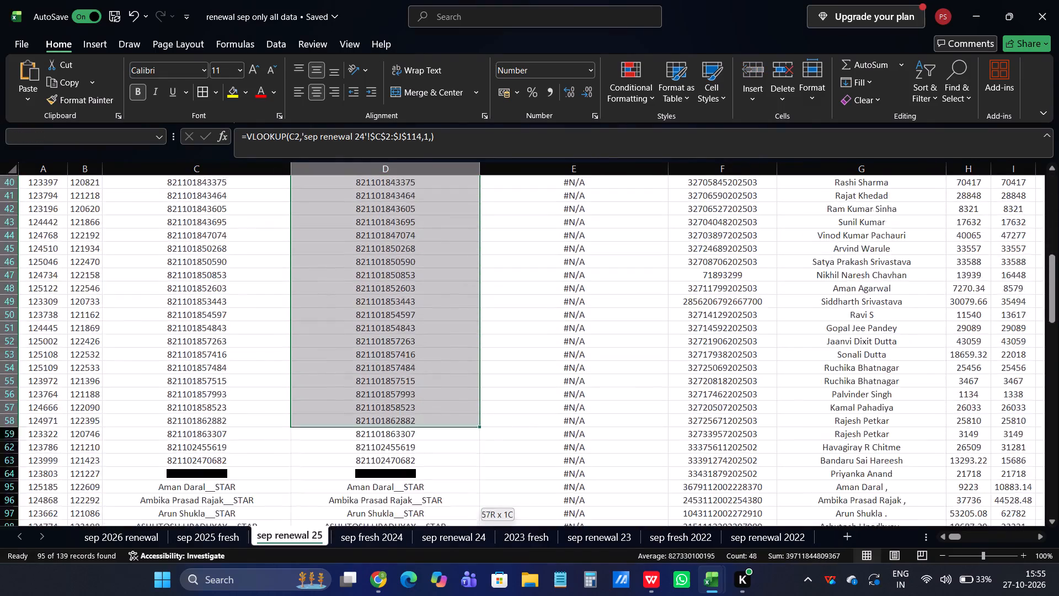
left_click_drag(441, 589, 418, 555)
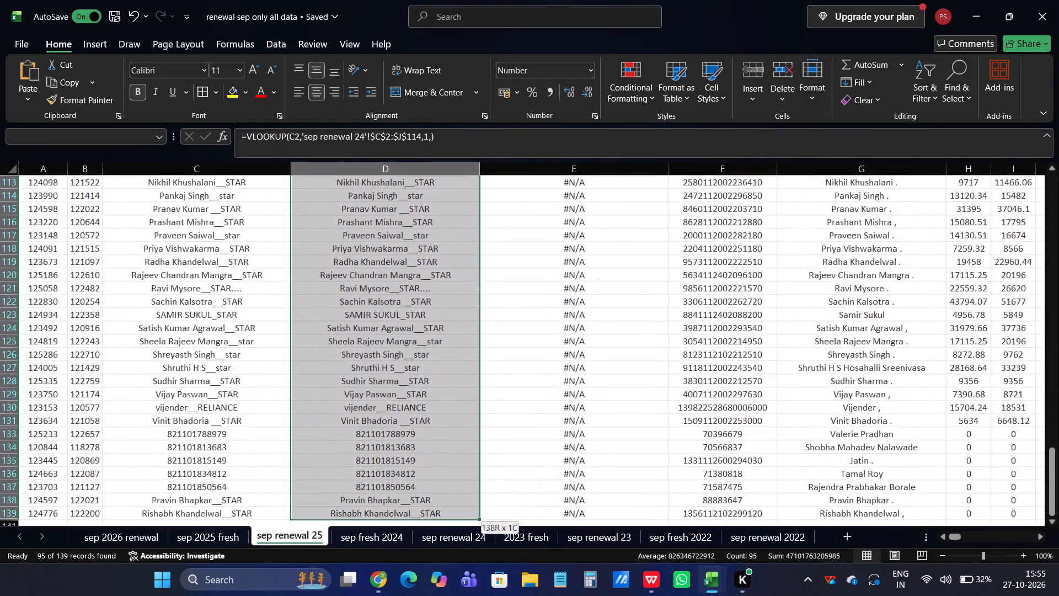
left_click_drag(418, 555, 424, 524)
scroll(424, 446, "down", 1)
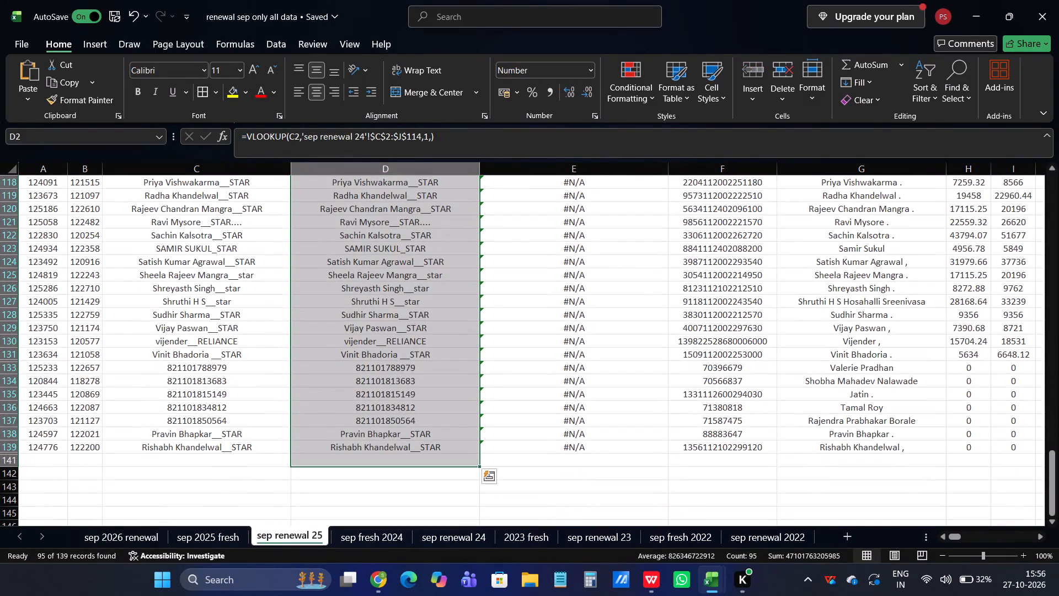
scroll(397, 368, "up", 20)
scroll(397, 368, "up", 6)
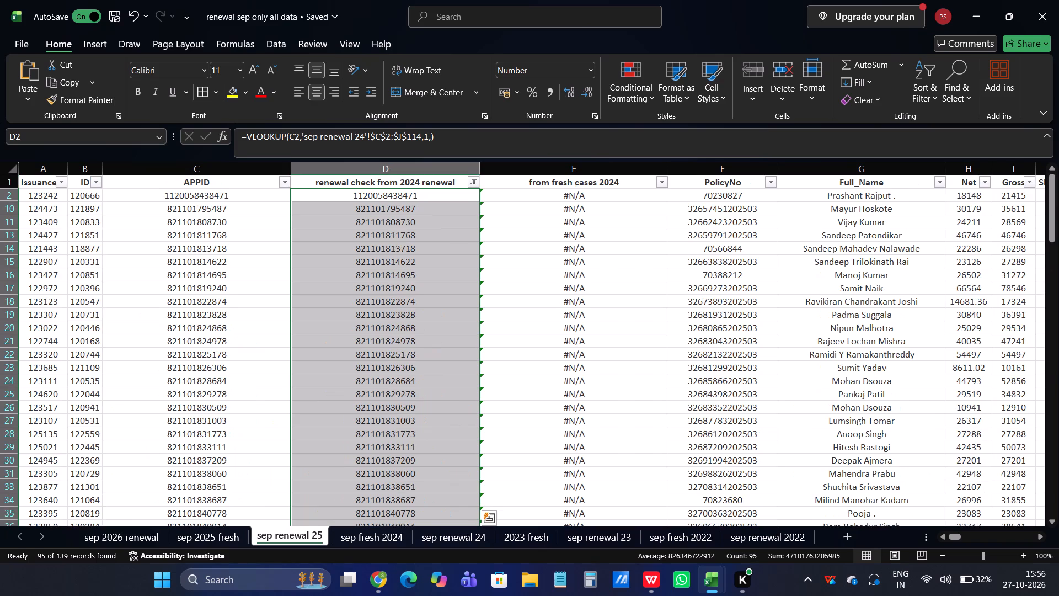
scroll(397, 368, "up", 5)
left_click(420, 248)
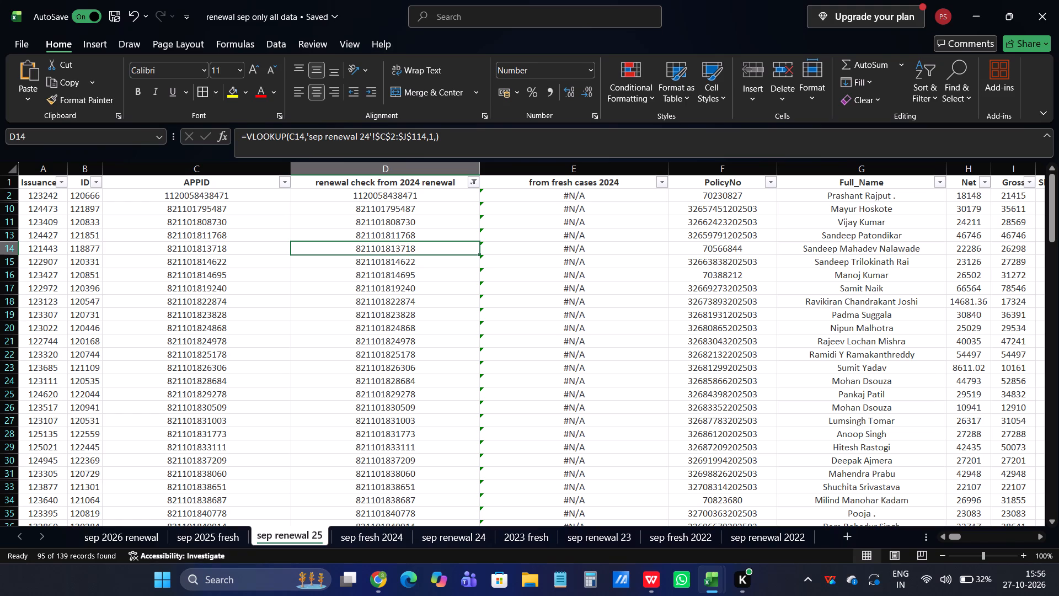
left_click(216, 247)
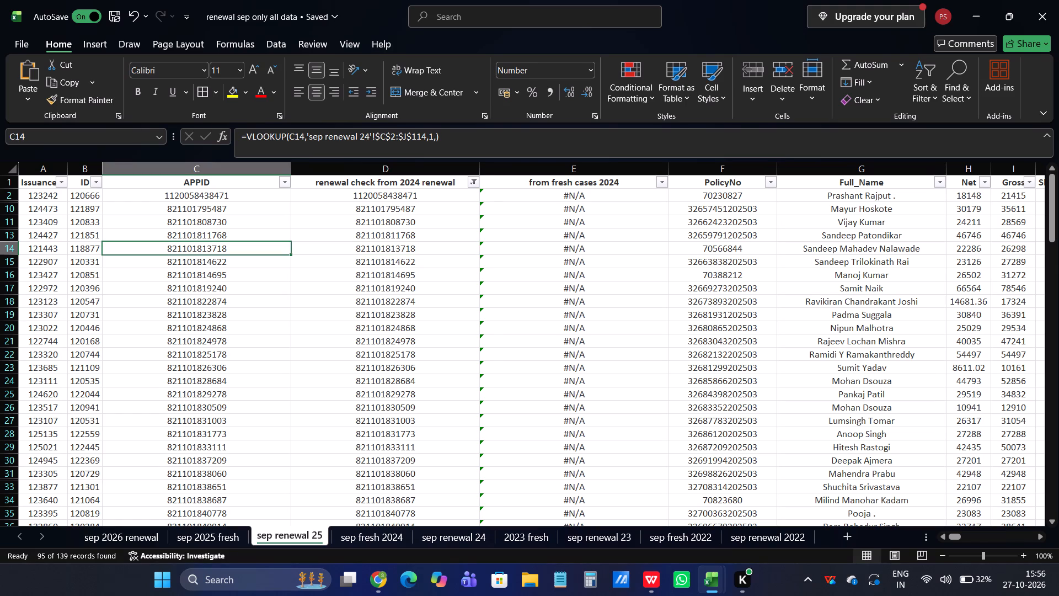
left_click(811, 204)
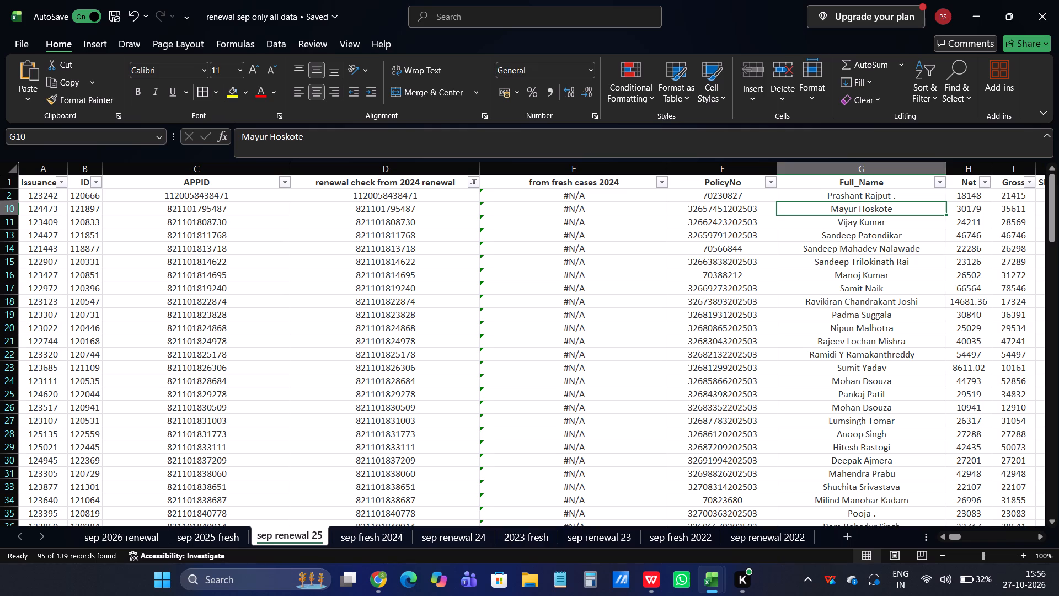
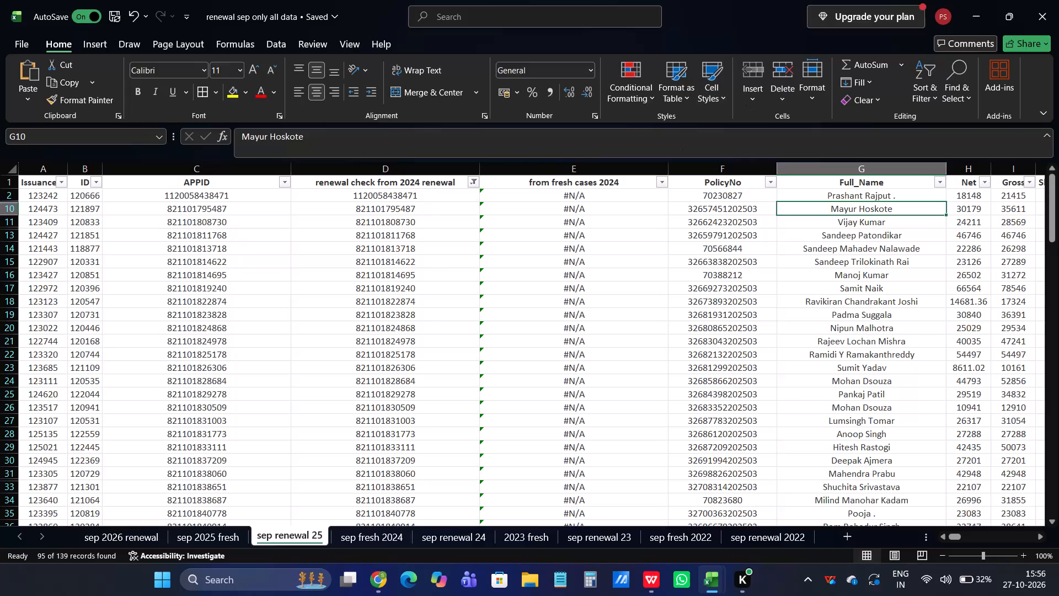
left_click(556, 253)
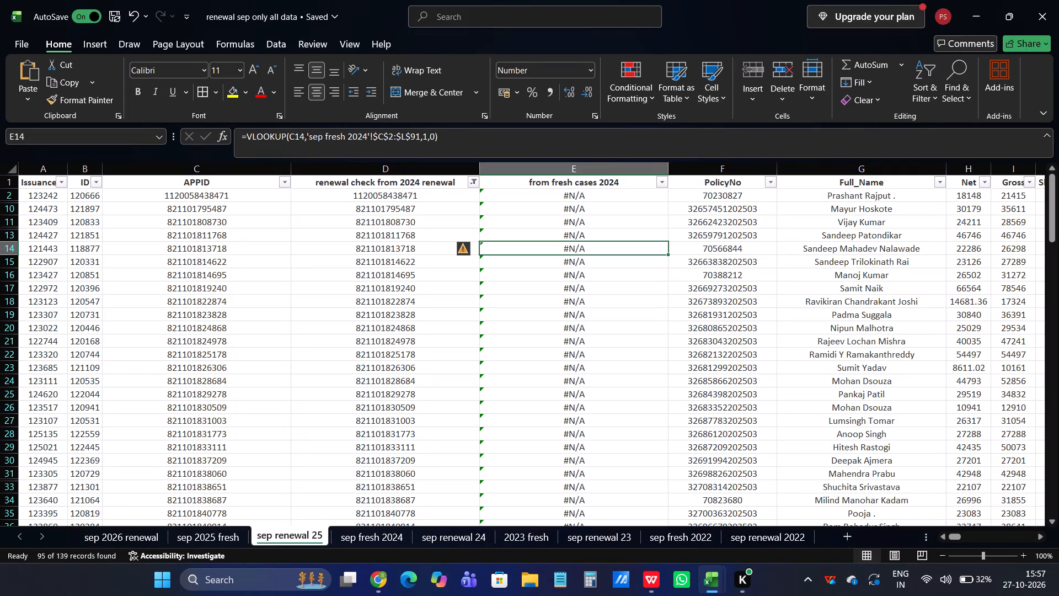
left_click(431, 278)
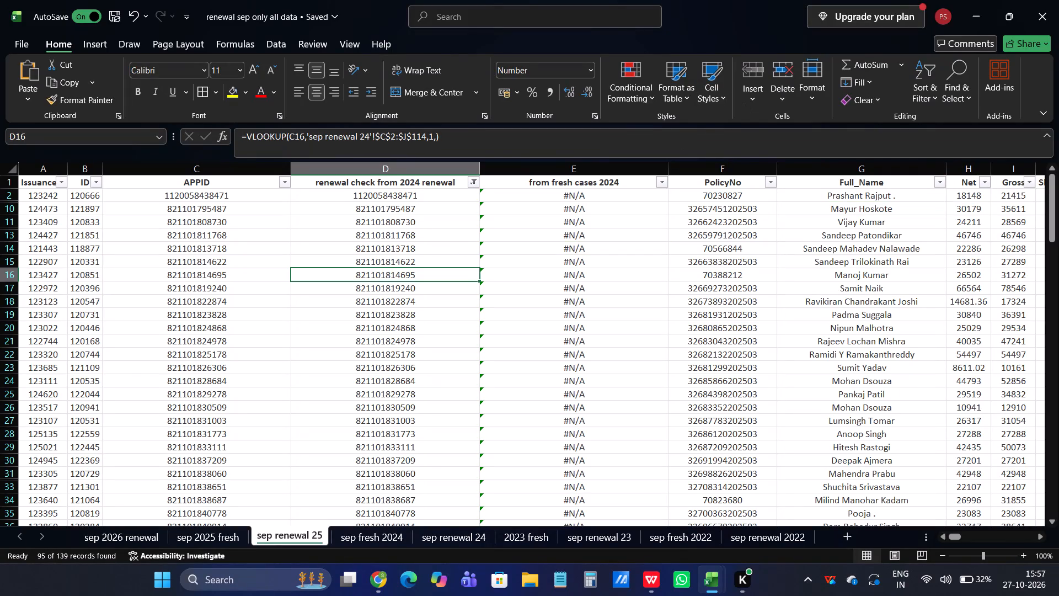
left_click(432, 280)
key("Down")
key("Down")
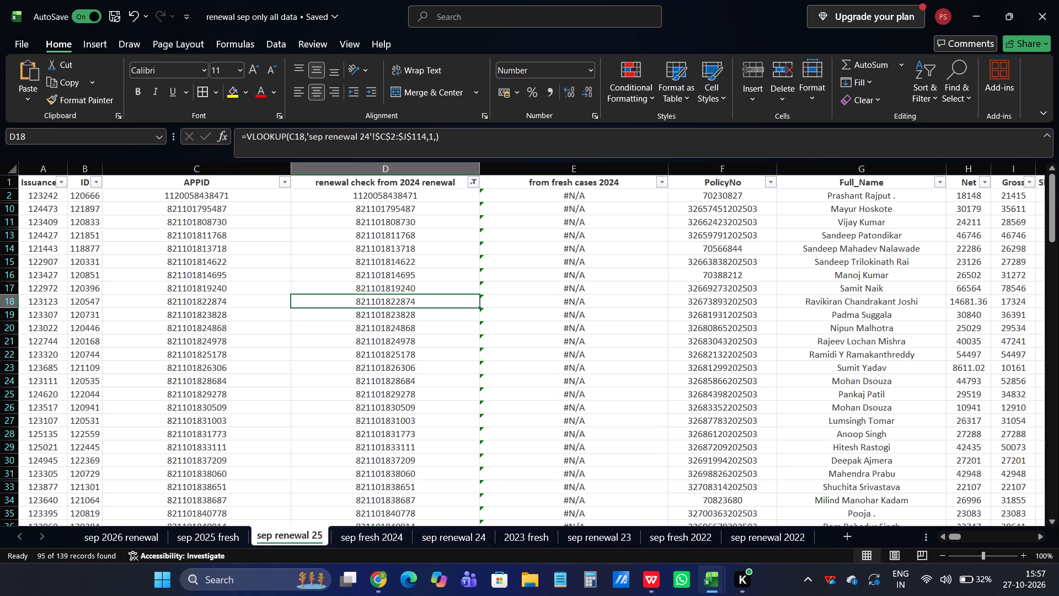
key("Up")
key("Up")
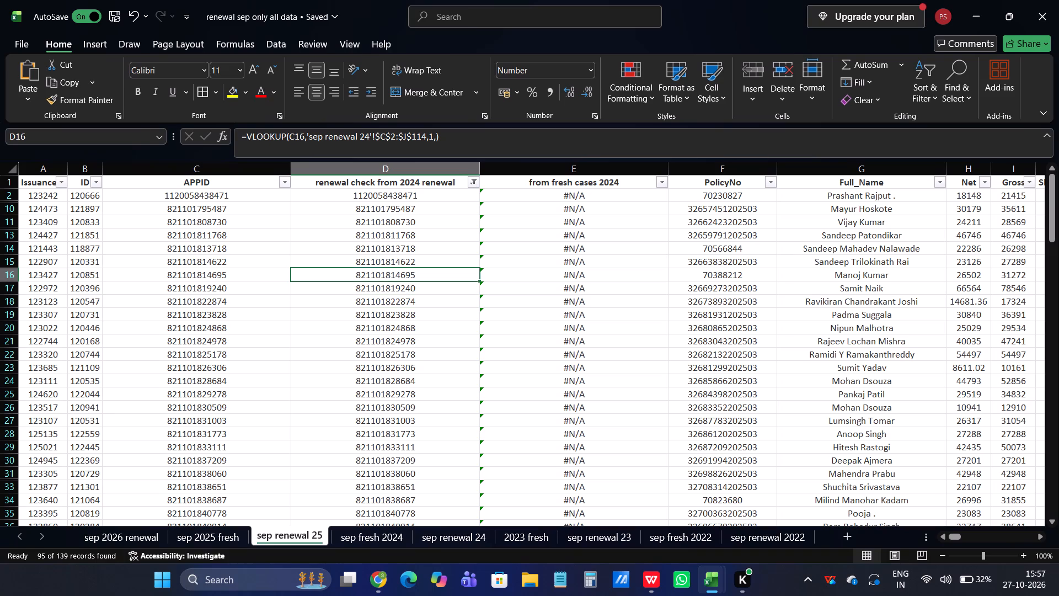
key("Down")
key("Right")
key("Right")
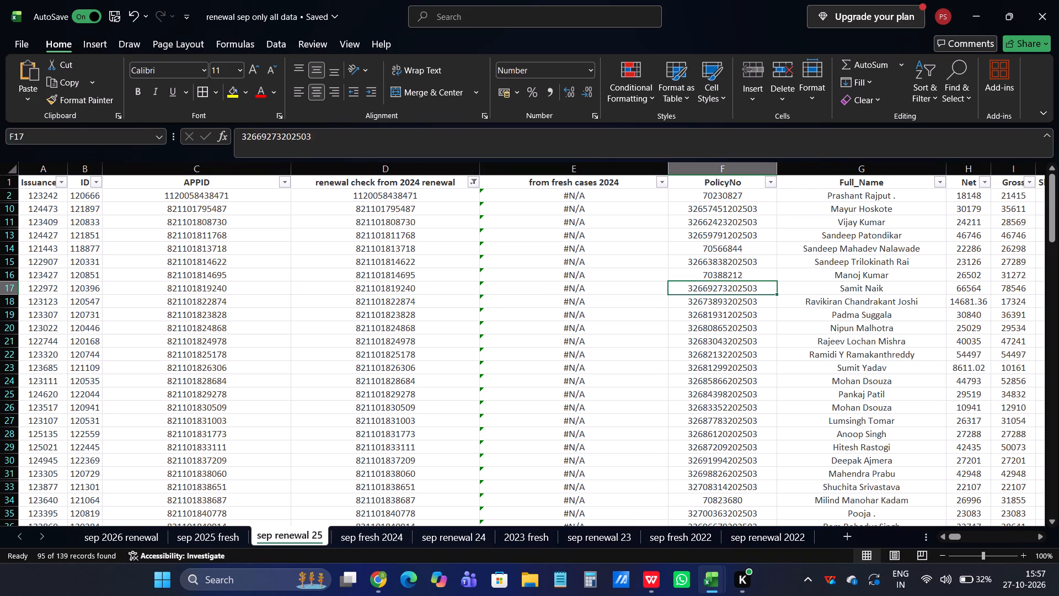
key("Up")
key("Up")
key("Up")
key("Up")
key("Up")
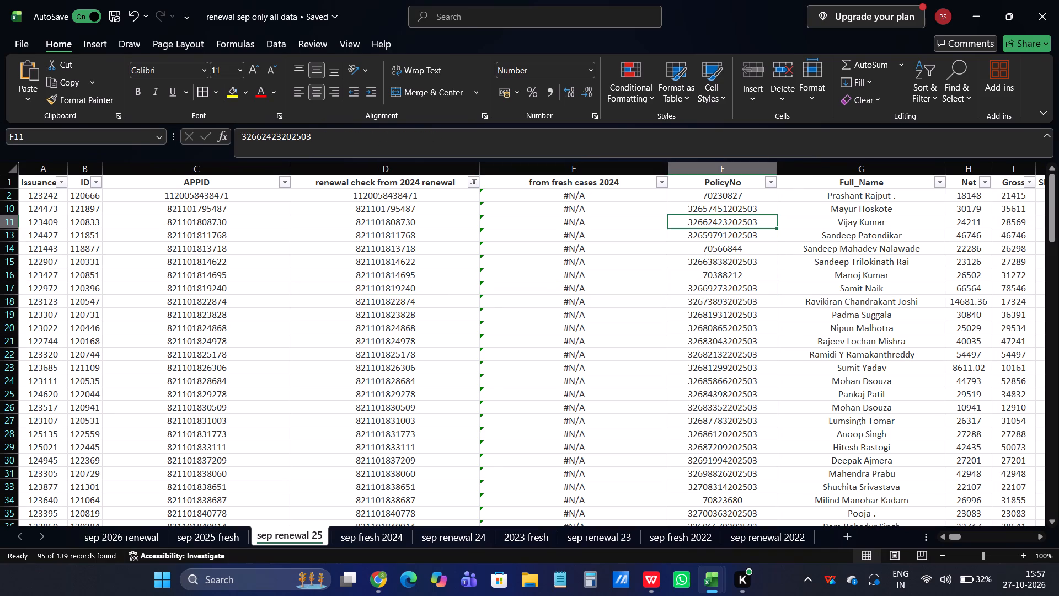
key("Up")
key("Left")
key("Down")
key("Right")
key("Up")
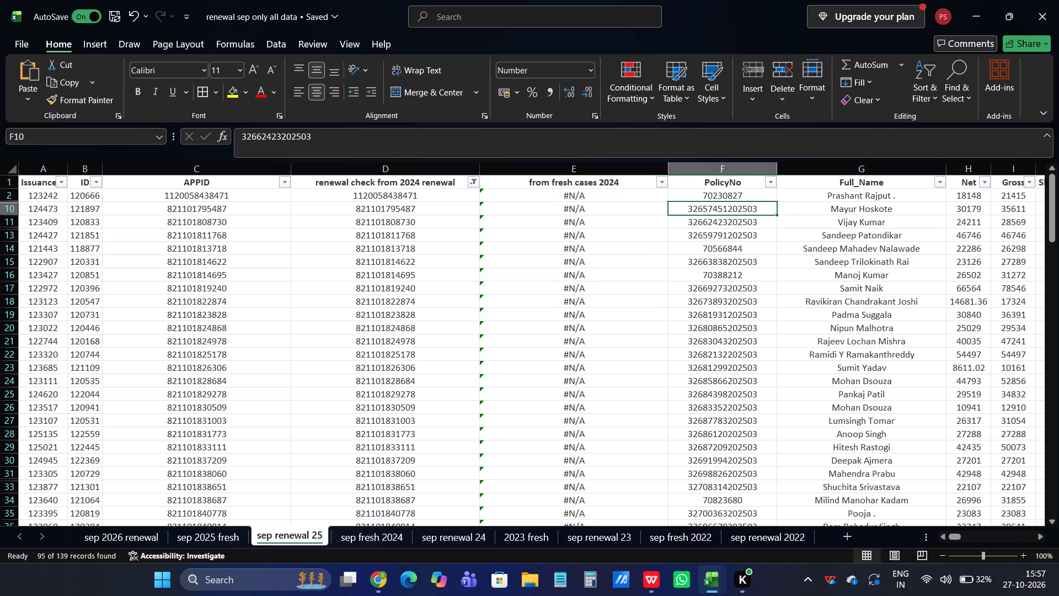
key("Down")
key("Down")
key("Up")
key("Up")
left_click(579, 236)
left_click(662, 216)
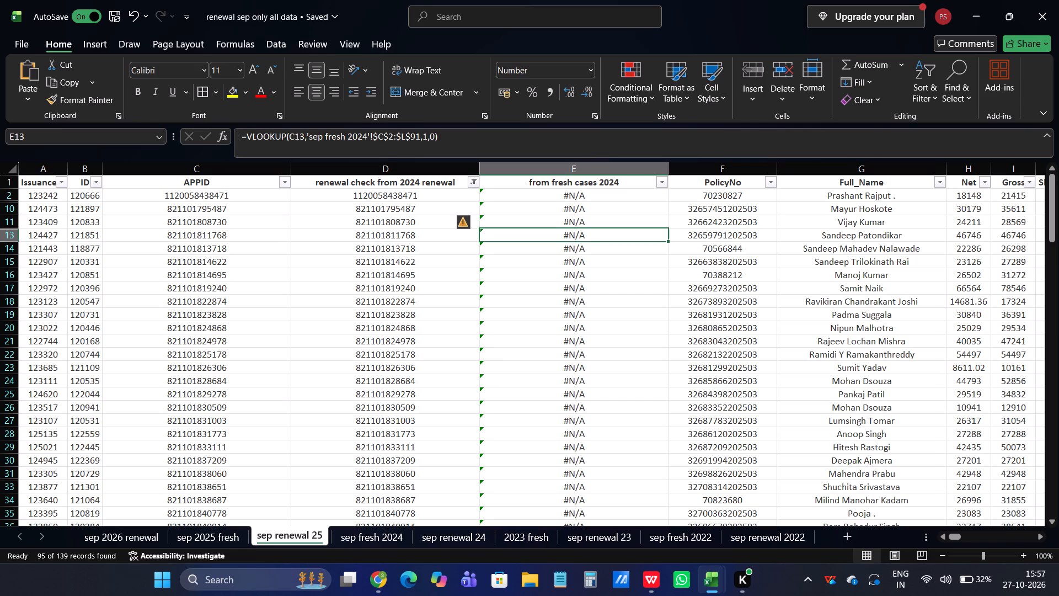